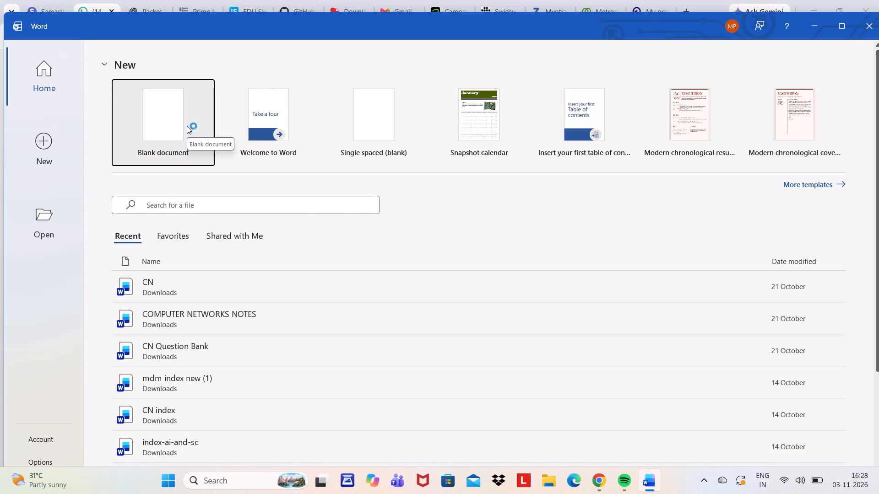
# Choose the Snapshot calendar template for a new document and open its preview.
pyautogui.click(467, 135)
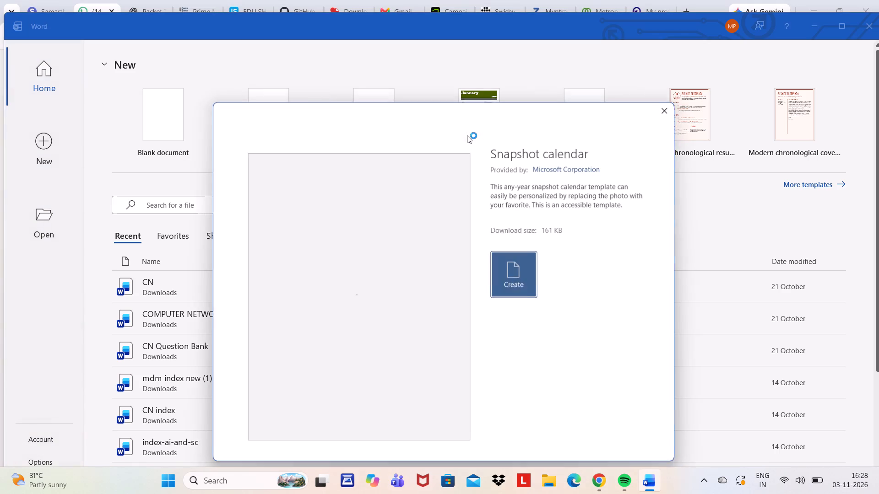
# Create a new document from the Snapshot calendar template.
pyautogui.scroll(-1, 383, 284)
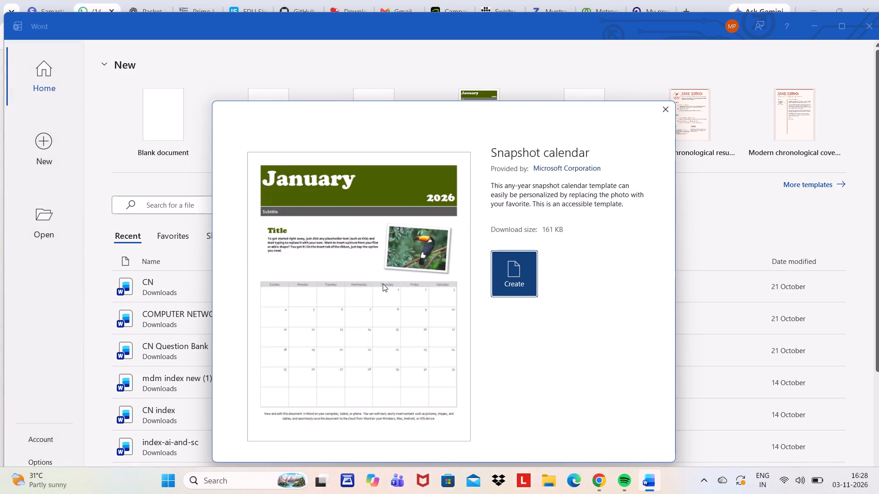
pyautogui.scroll(-1, 383, 284)
pyautogui.click(521, 284)
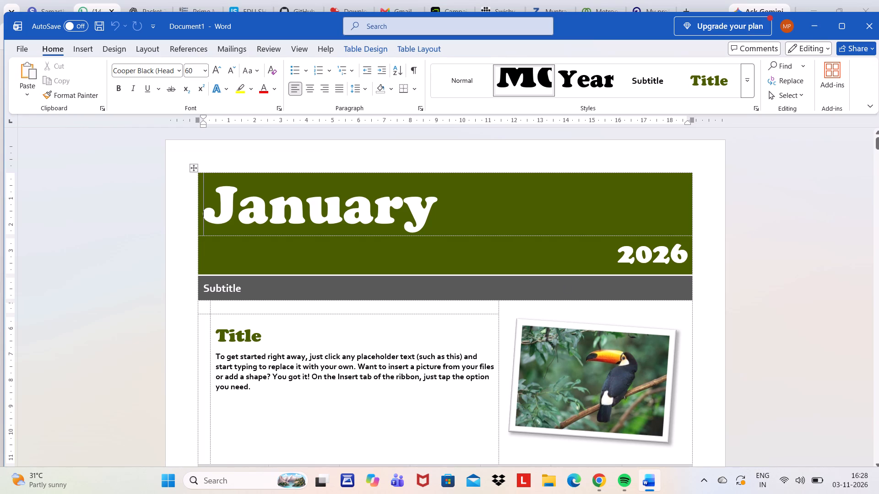
# Replace the January heading on the first calendar page with NOVEMBER.
pyautogui.click(432, 217)
pyautogui.press('BackSpace')
pyautogui.press('BackSpace')
pyautogui.press('BackSpace')
pyautogui.press('BackSpace')
pyautogui.press('BackSpace')
pyautogui.press('BackSpace')
pyautogui.press('BackSpace')
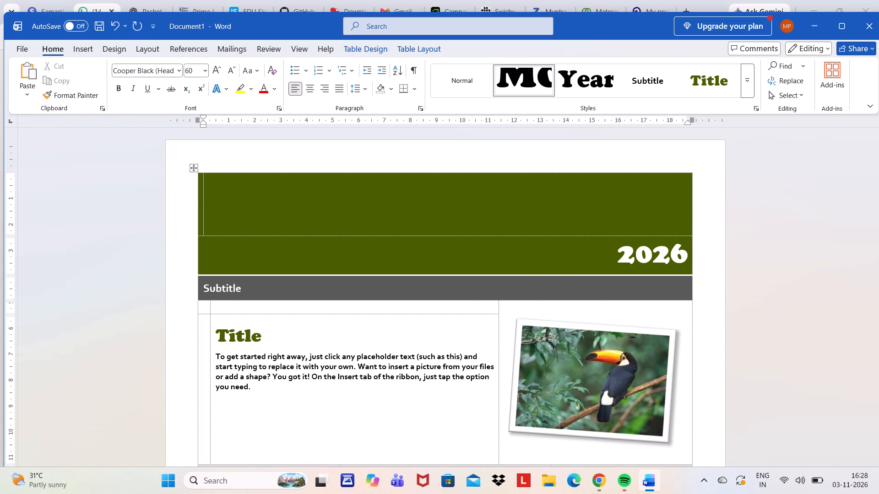
pyautogui.hotkey('shift', 'n')
pyautogui.press('o')
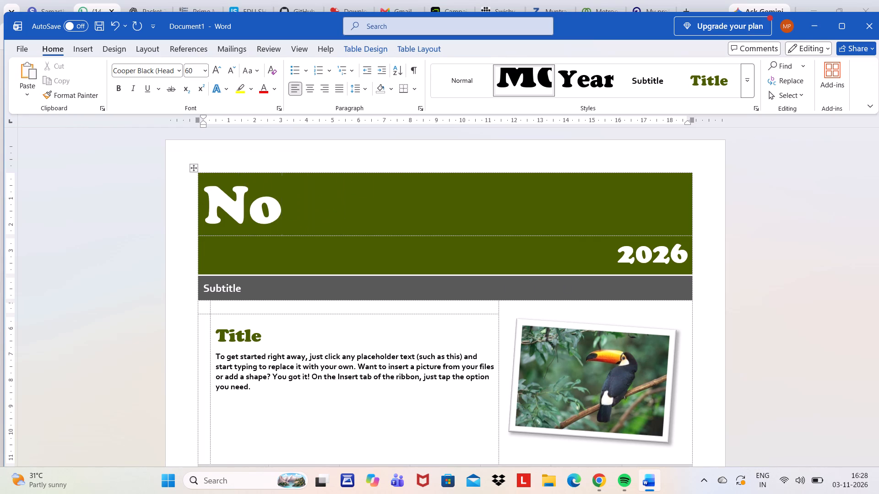
pyautogui.press('BackSpace')
pyautogui.write('OVEMBER')
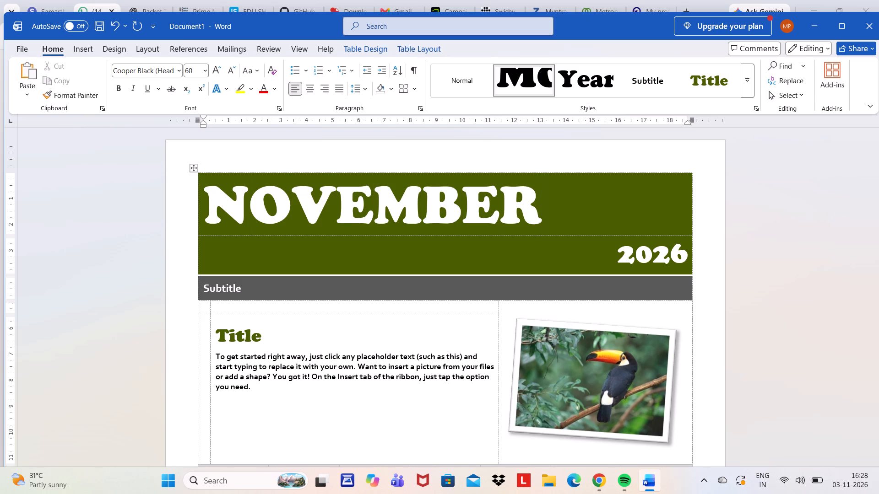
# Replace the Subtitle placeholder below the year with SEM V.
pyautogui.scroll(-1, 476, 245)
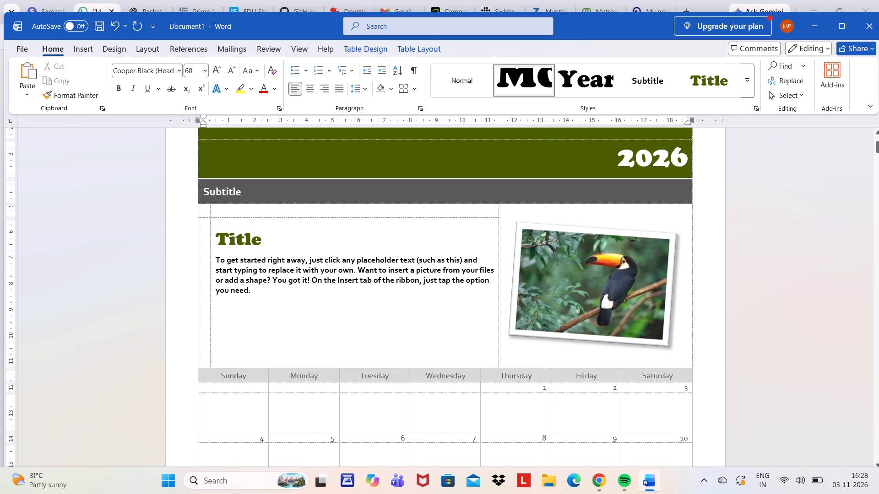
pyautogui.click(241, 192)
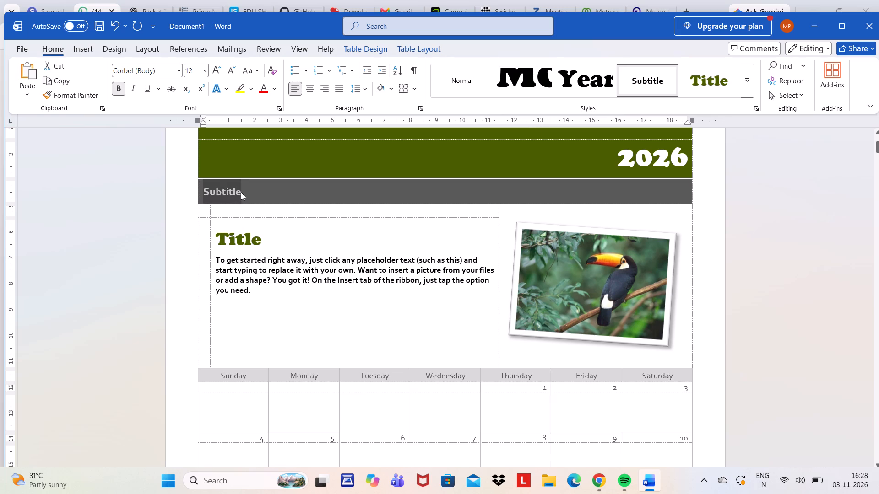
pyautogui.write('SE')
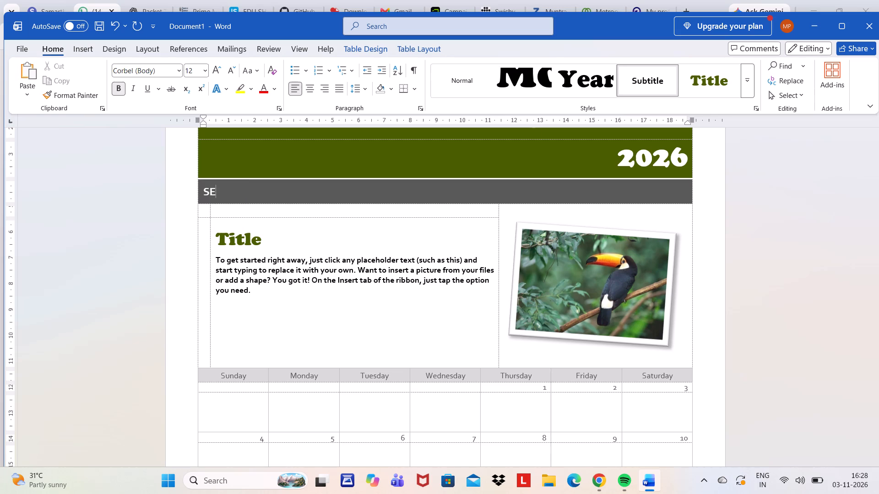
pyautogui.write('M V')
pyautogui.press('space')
# Clear the subtitle text below the year and enter TIME - TABLE in its place.
pyautogui.hotkey('shift', 't')
pyautogui.hotkey('shift', 'BackSpace')
pyautogui.press('BackSpace')
pyautogui.press('BackSpace')
pyautogui.press('BackSpace')
pyautogui.press('BackSpace')
pyautogui.press('BackSpace')
pyautogui.press('BackSpace')
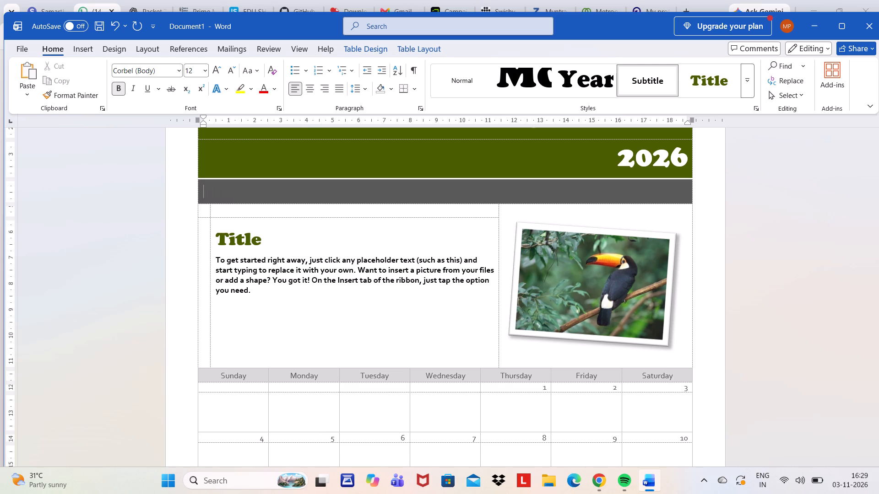
pyautogui.write('TIME')
pyautogui.press('-')
pyautogui.press('BackSpace')
pyautogui.press('space')
pyautogui.write('-')
pyautogui.press('space')
pyautogui.write('TABLE')
# Replace the Title placeholder above the first calendar grid with SEM V.
pyautogui.click(261, 242)
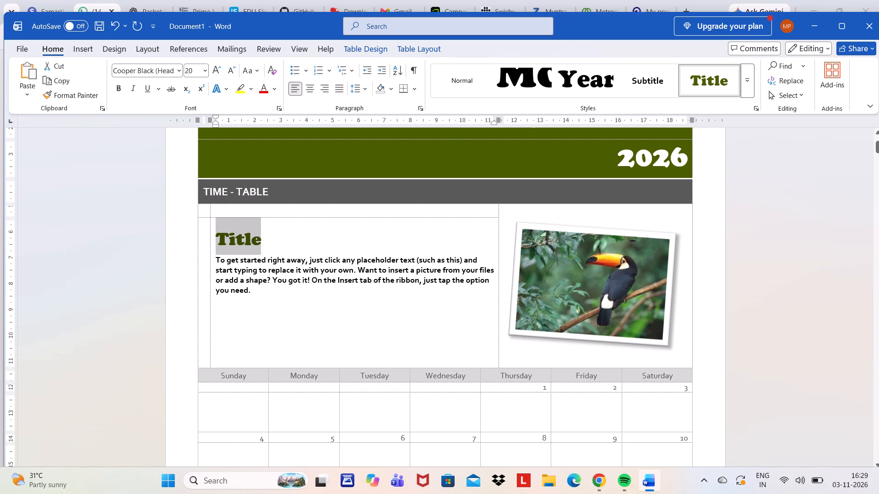
pyautogui.write('SEM V')
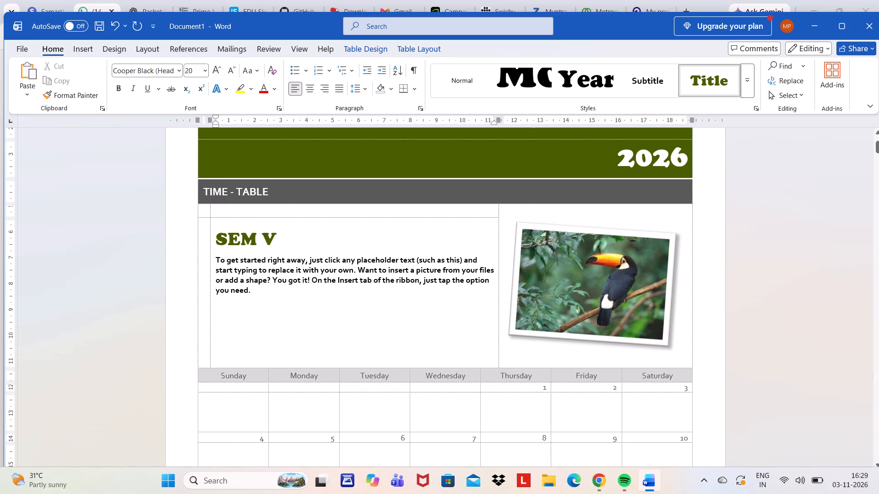
# Delete the placeholder paragraph under the SEM V title and the toucan picture beside it.
pyautogui.moveTo(216, 262); pyautogui.dragTo(239, 282)
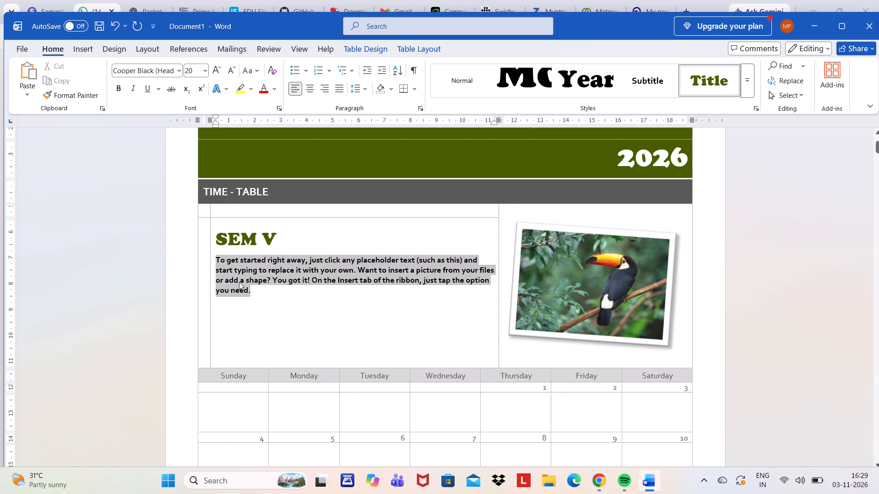
pyautogui.press('BackSpace')
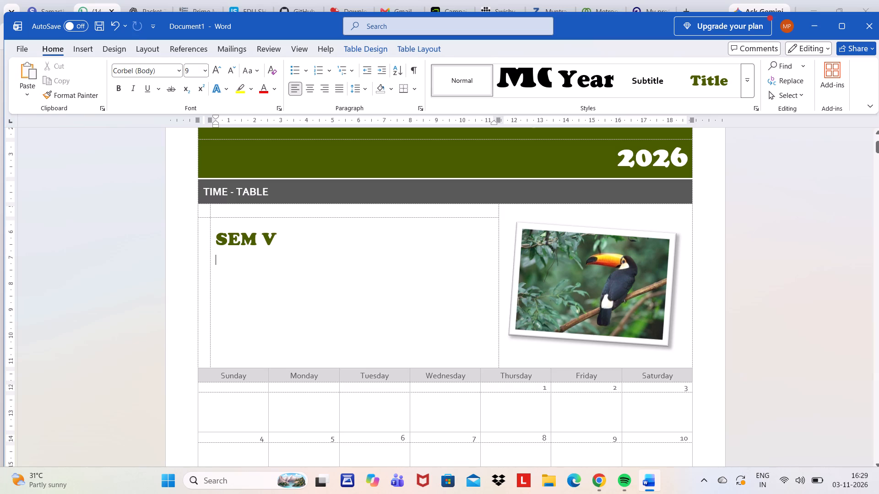
pyautogui.click(548, 253)
pyautogui.press('BackSpace')
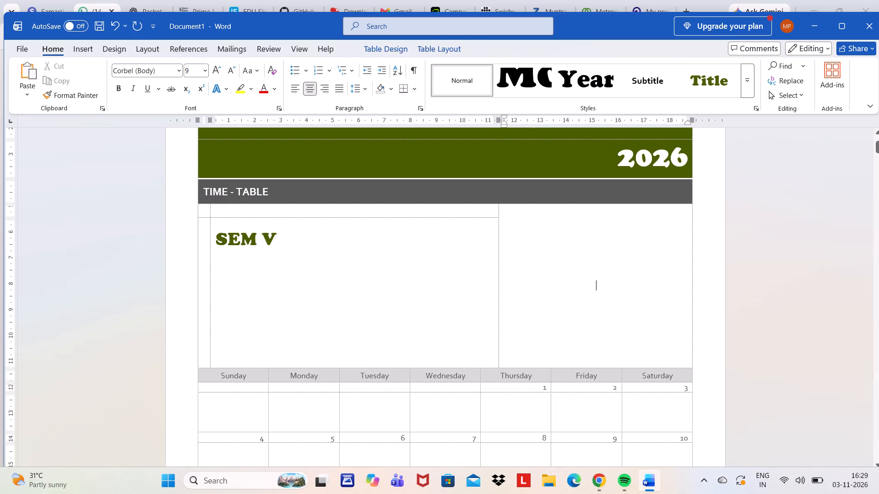
# Look through the calendar pages of the following months and return to the November page.
pyautogui.scroll(-1, 521, 266)
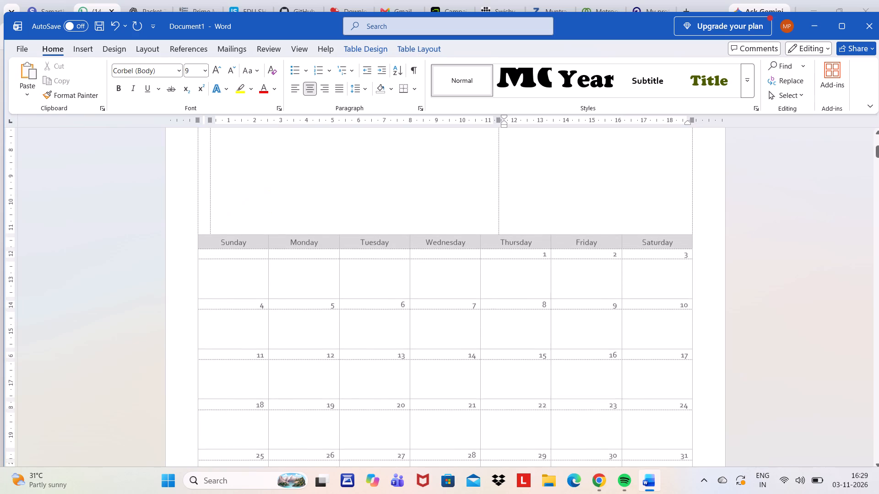
pyautogui.scroll(-4, 521, 266)
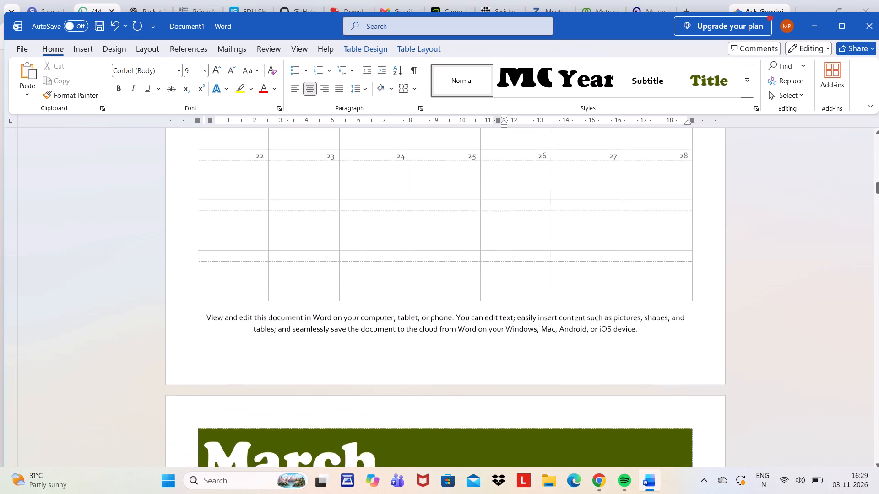
pyautogui.scroll(-5, 521, 266)
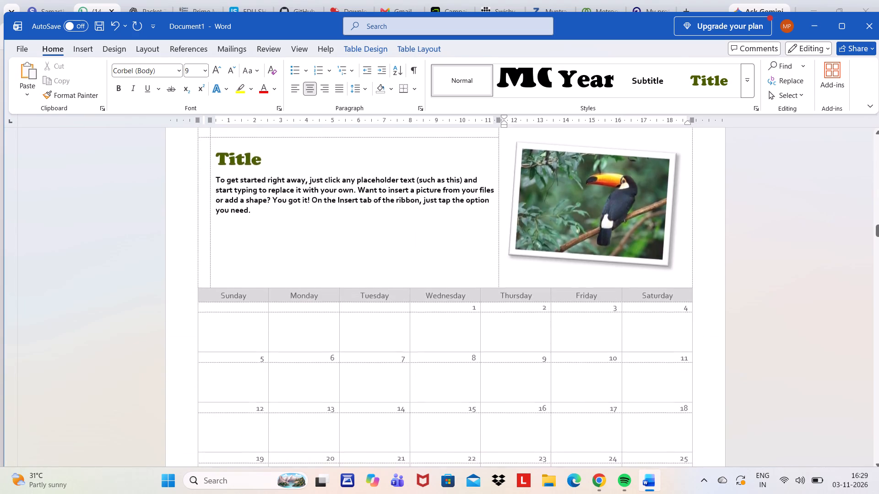
pyautogui.scroll(15, 521, 266)
pyautogui.scroll(-2, 521, 266)
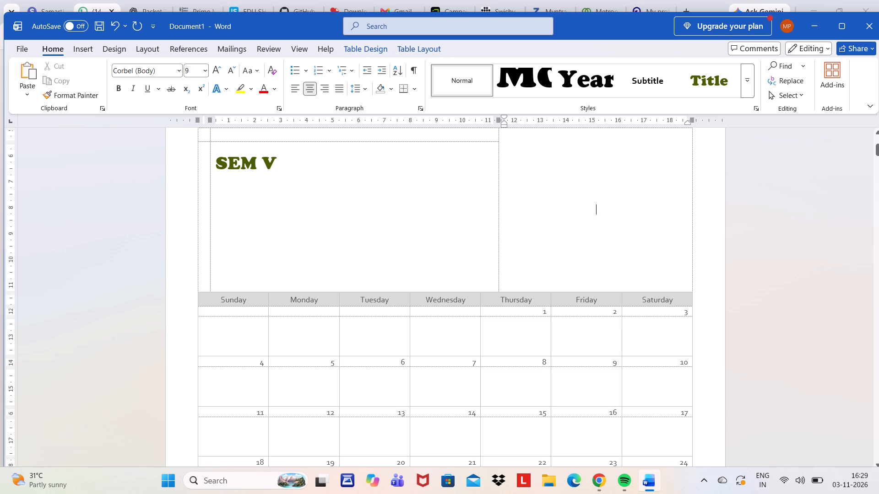
# Reduce the height of the SEM V row so the weekday header sits just below the title.
pyautogui.moveTo(483, 293); pyautogui.dragTo(477, 233)
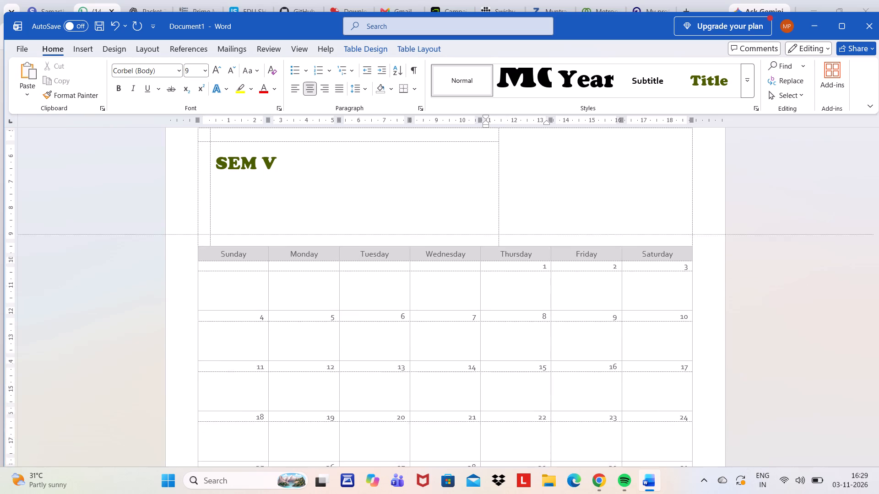
pyautogui.moveTo(477, 233); pyautogui.dragTo(468, 171)
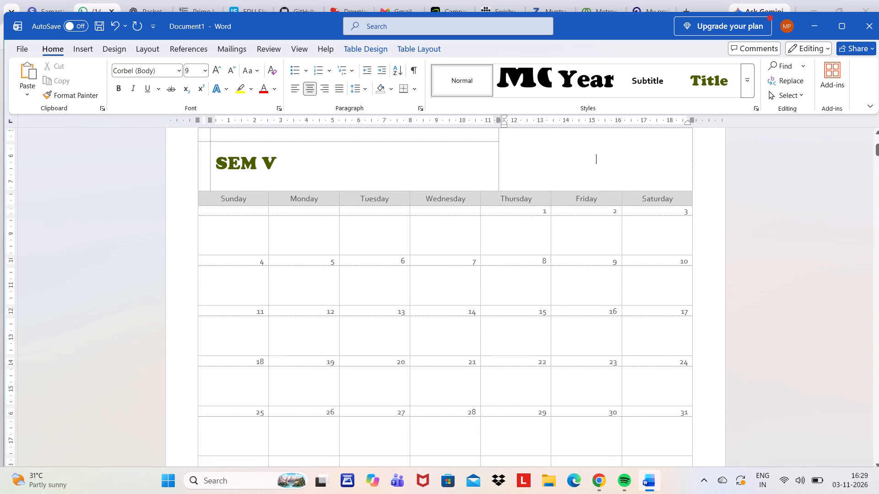
pyautogui.moveTo(448, 192); pyautogui.dragTo(448, 168)
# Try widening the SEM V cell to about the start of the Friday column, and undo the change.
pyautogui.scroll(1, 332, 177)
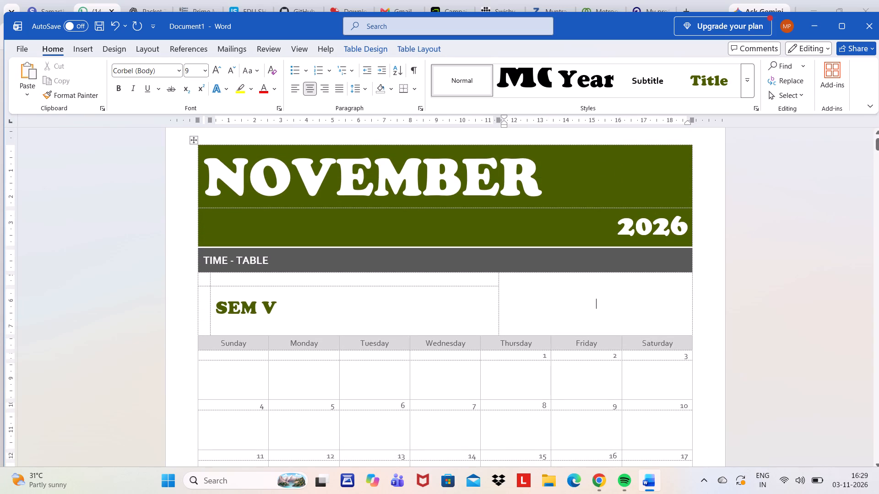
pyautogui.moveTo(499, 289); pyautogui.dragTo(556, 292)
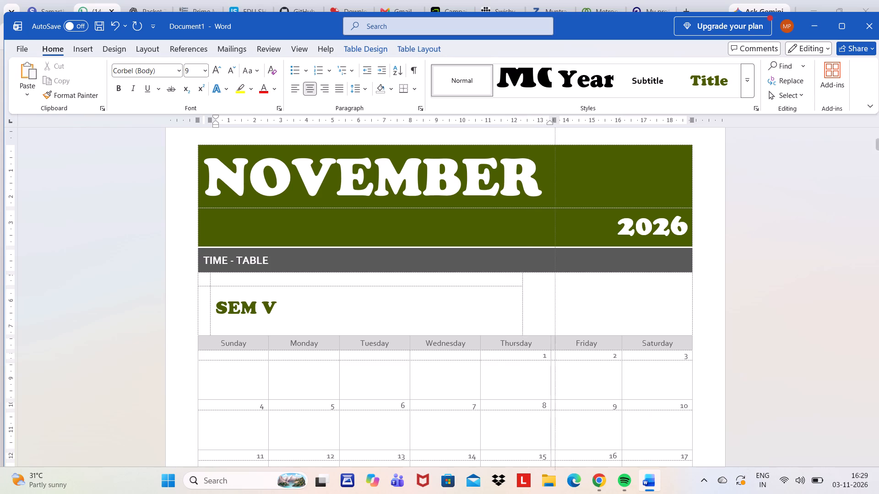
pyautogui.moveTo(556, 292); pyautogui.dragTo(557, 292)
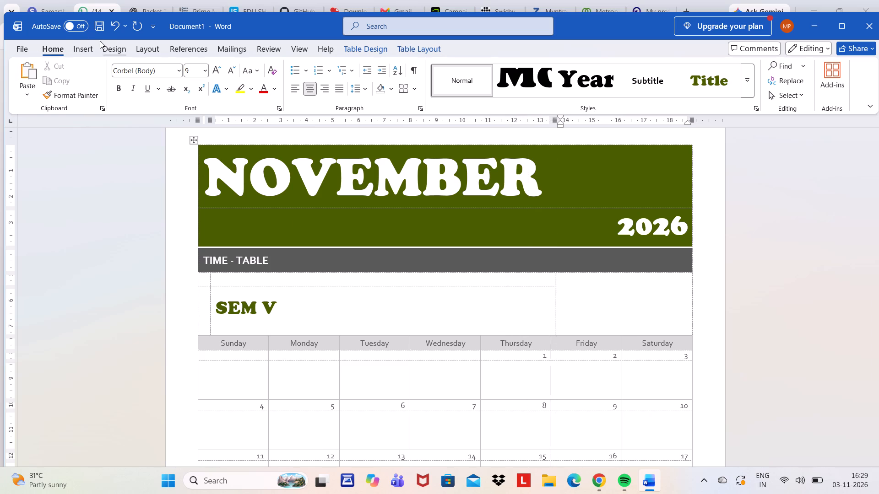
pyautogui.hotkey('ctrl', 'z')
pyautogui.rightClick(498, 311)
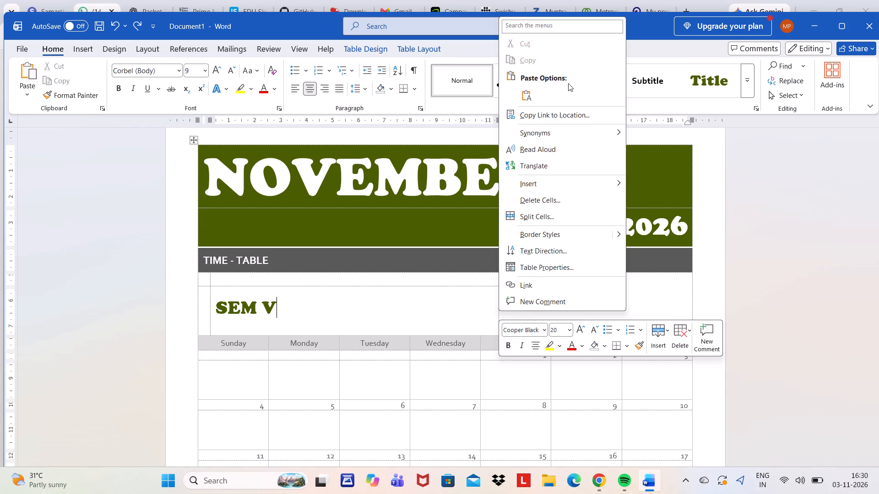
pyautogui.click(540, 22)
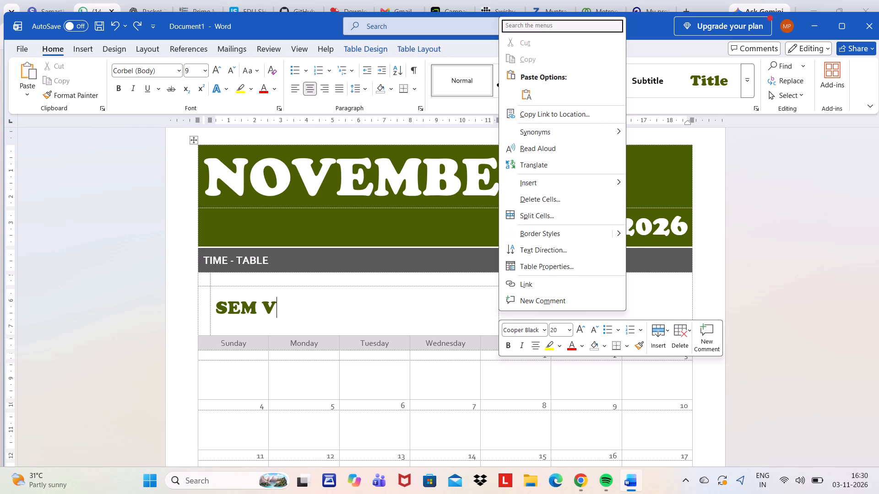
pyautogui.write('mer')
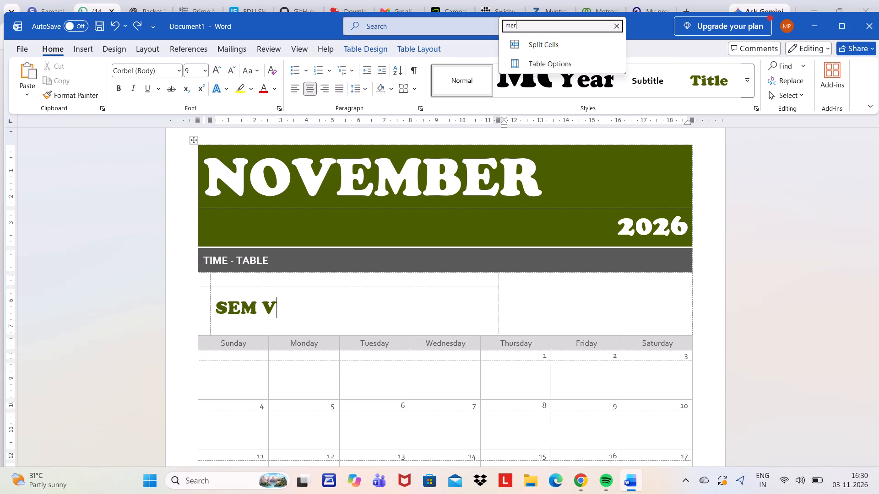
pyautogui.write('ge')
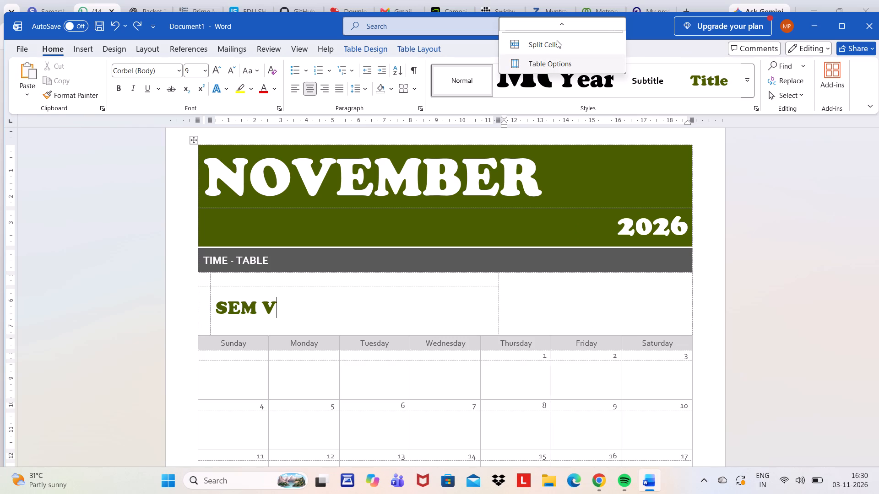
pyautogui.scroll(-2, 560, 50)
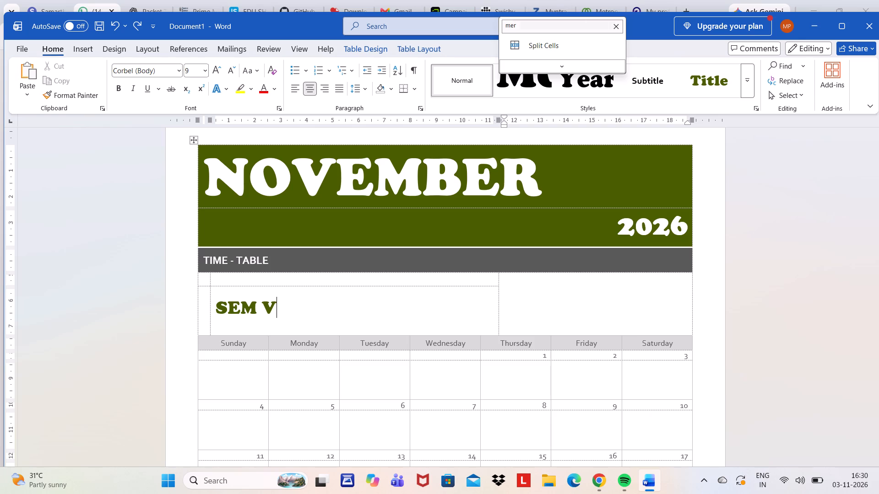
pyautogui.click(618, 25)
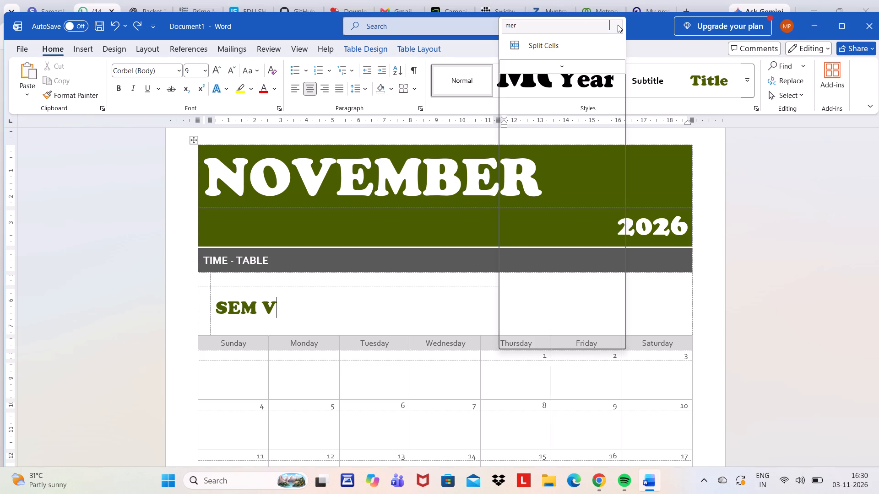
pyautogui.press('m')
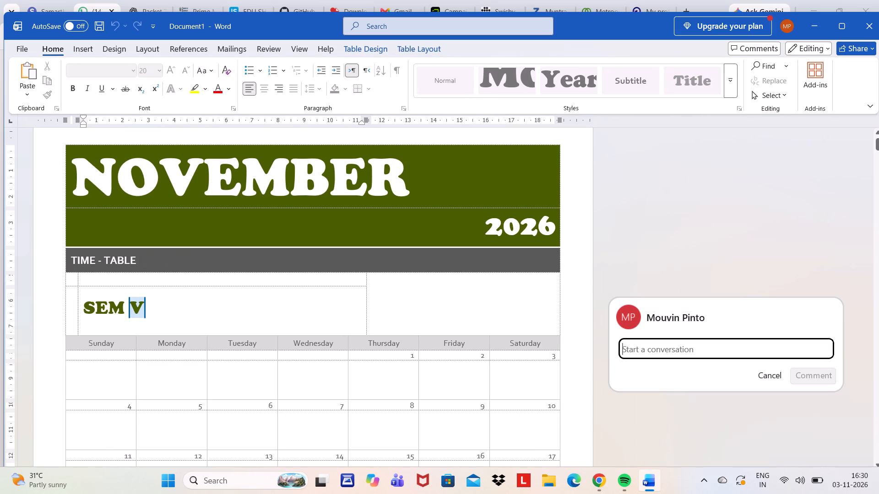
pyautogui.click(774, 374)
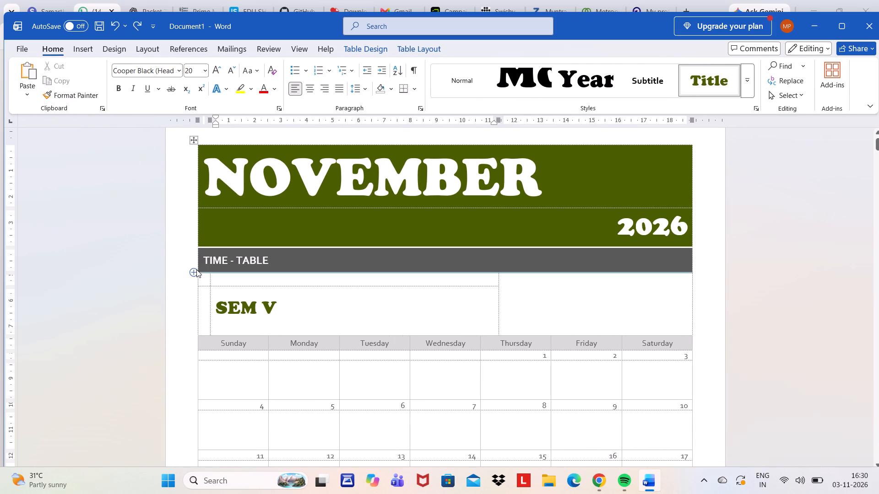
# Delete the empty table row between the TIME - TABLE bar and the SEM V title.
pyautogui.moveTo(205, 279); pyautogui.dragTo(573, 309)
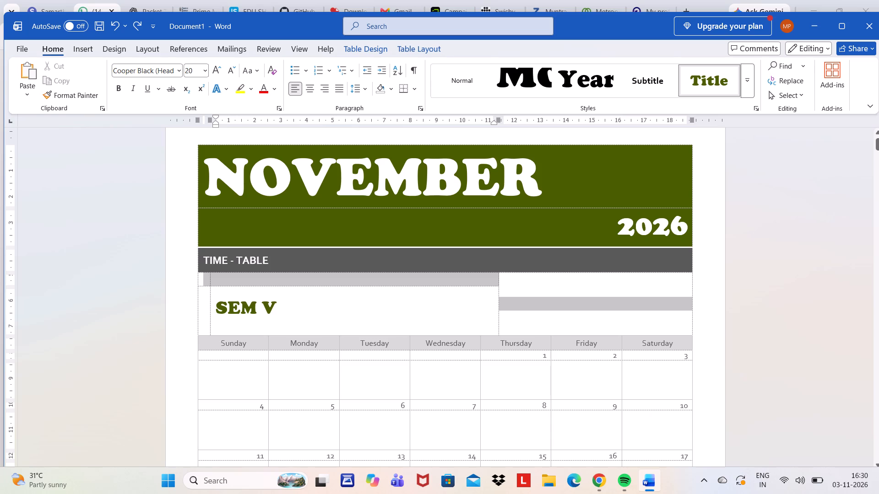
pyautogui.moveTo(573, 309); pyautogui.dragTo(580, 324)
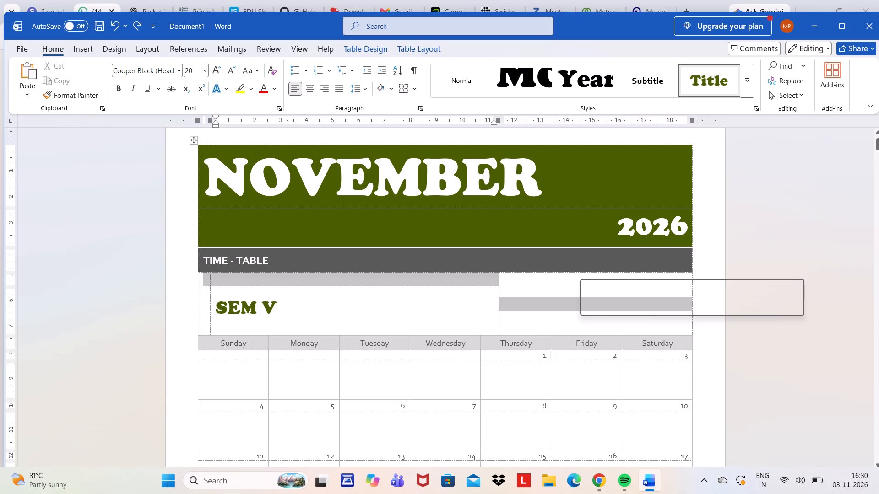
pyautogui.click(763, 295)
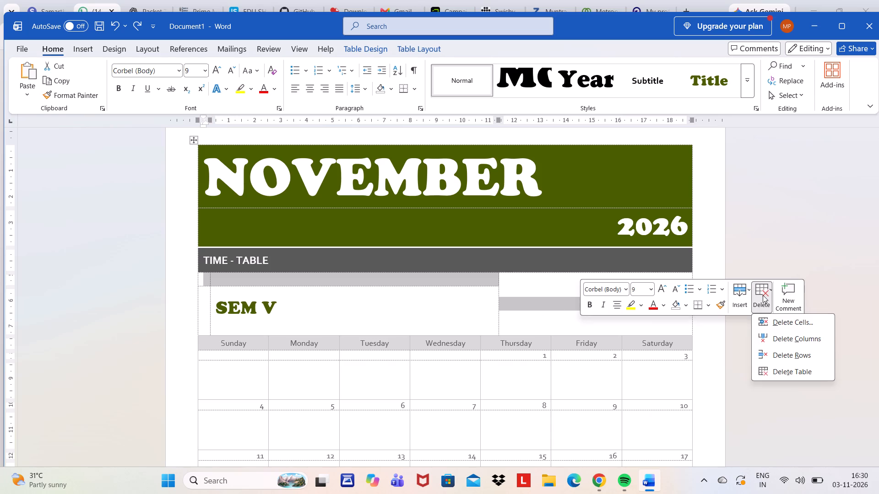
pyautogui.click(775, 350)
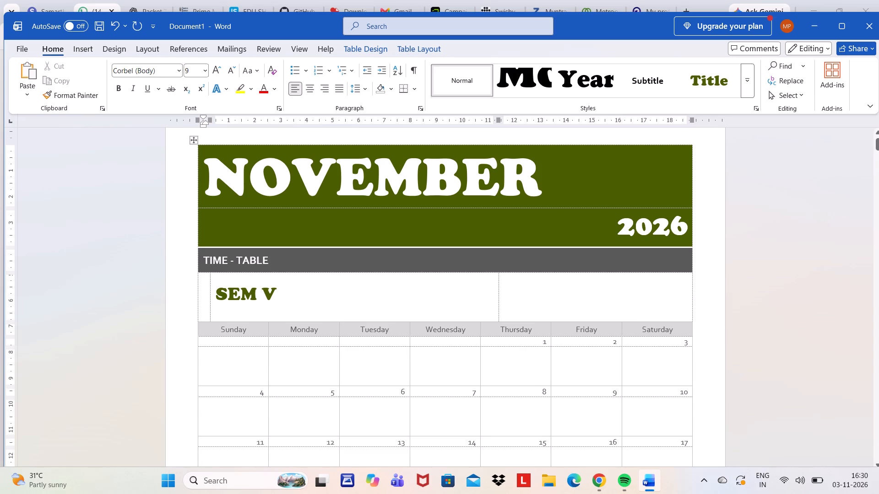
# Delete the entire SEM V title row from the November table.
pyautogui.click(485, 302)
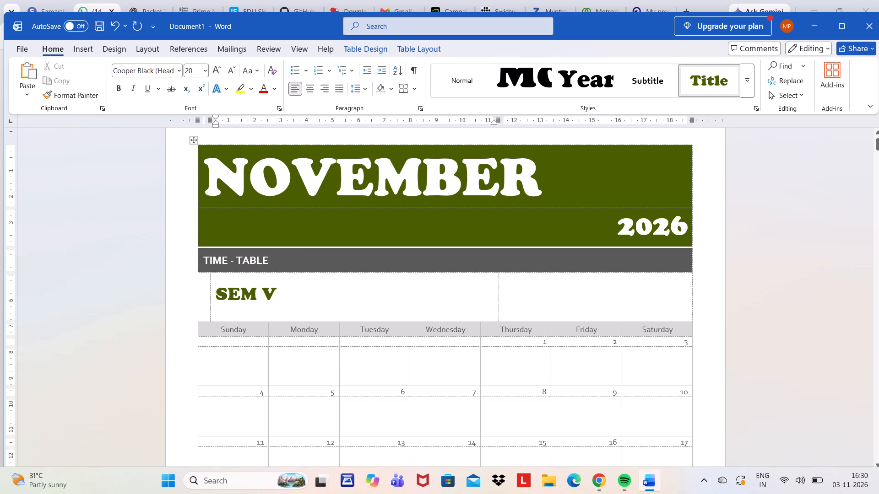
pyautogui.moveTo(214, 278); pyautogui.dragTo(551, 308)
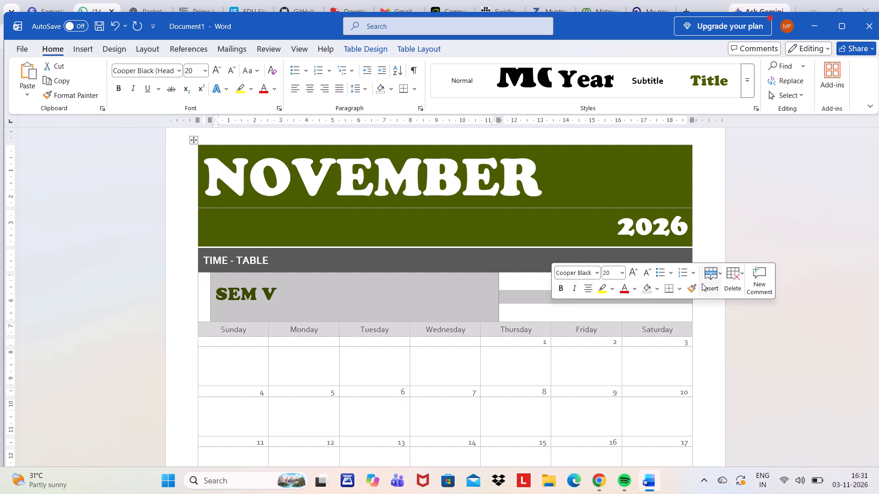
pyautogui.click(739, 278)
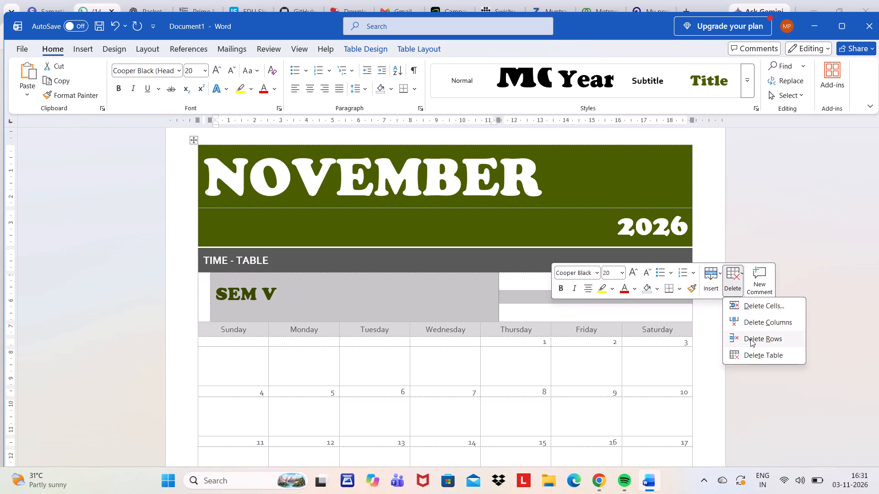
pyautogui.click(750, 339)
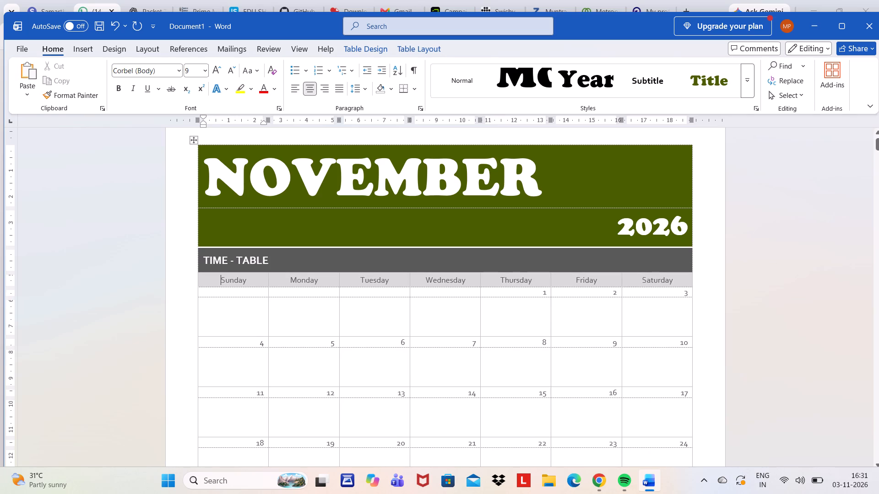
# Delete the TIME - TABLE row between the 2026 banner and the weekday header.
pyautogui.click(631, 257)
pyautogui.moveTo(631, 257); pyautogui.dragTo(348, 252)
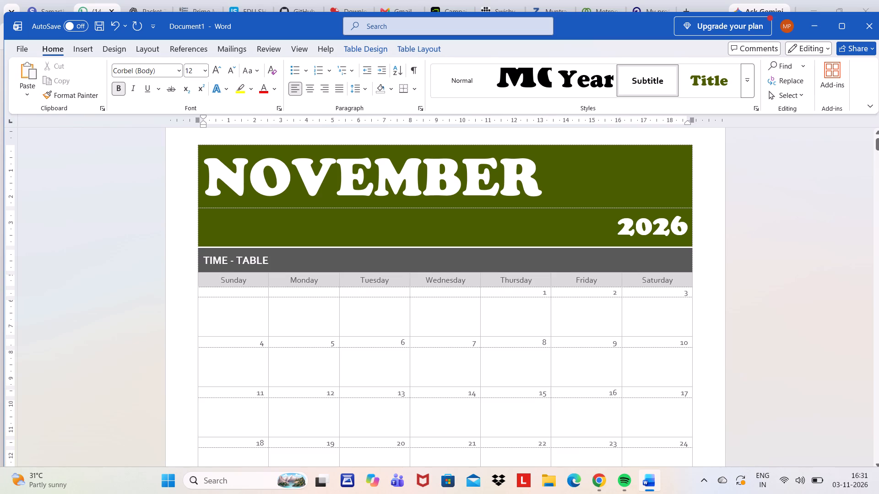
pyautogui.moveTo(348, 252); pyautogui.dragTo(151, 250)
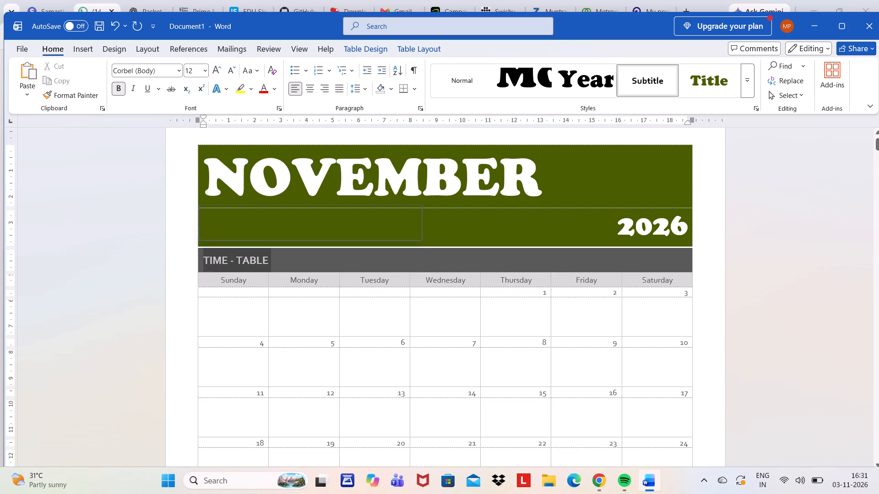
pyautogui.click(377, 225)
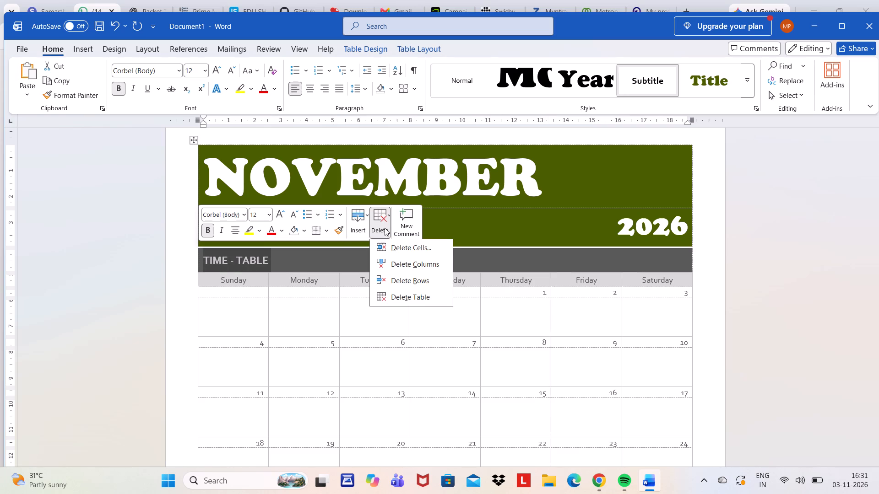
pyautogui.click(397, 277)
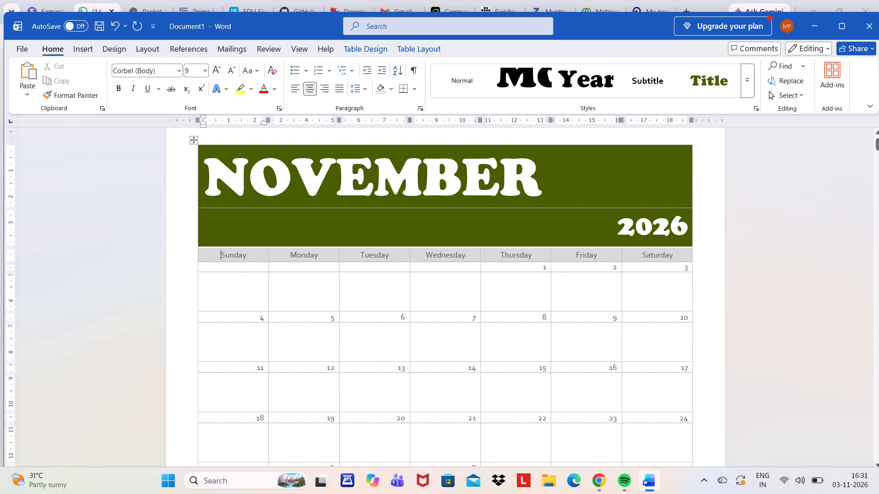
# Delete the blank table rows below the dates 25 to 31 at the end of the November calendar.
pyautogui.scroll(-1, 603, 219)
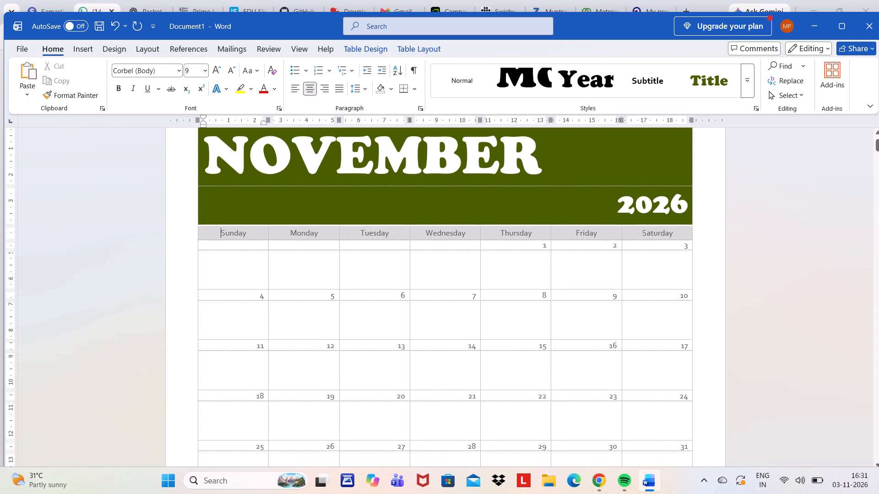
pyautogui.scroll(-1, 491, 243)
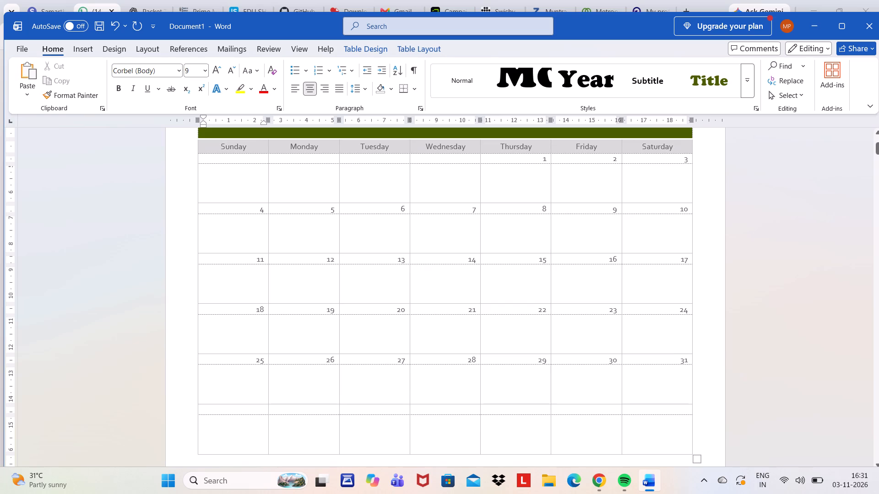
pyautogui.click(580, 244)
pyautogui.scroll(-1, 411, 378)
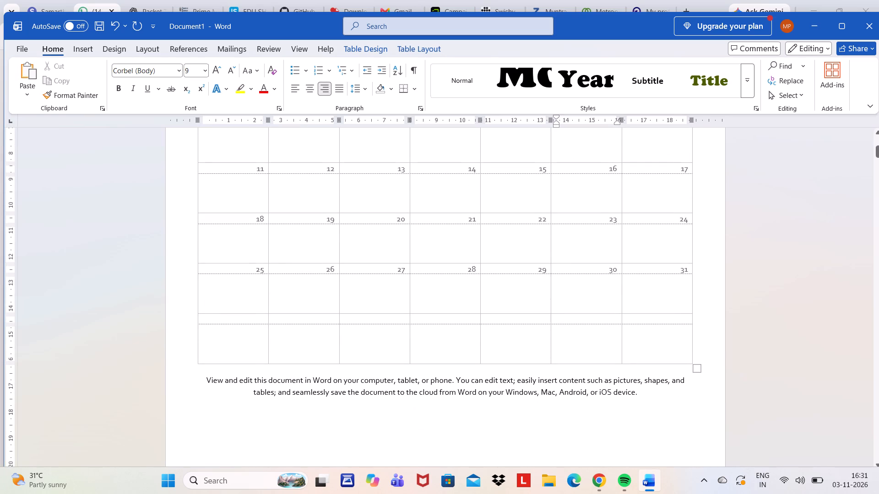
pyautogui.moveTo(222, 288); pyautogui.dragTo(672, 337)
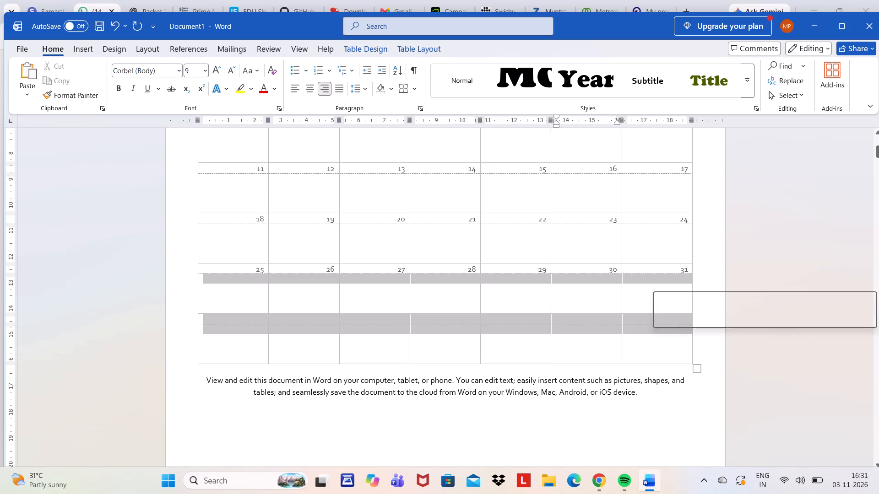
pyautogui.press('Delete')
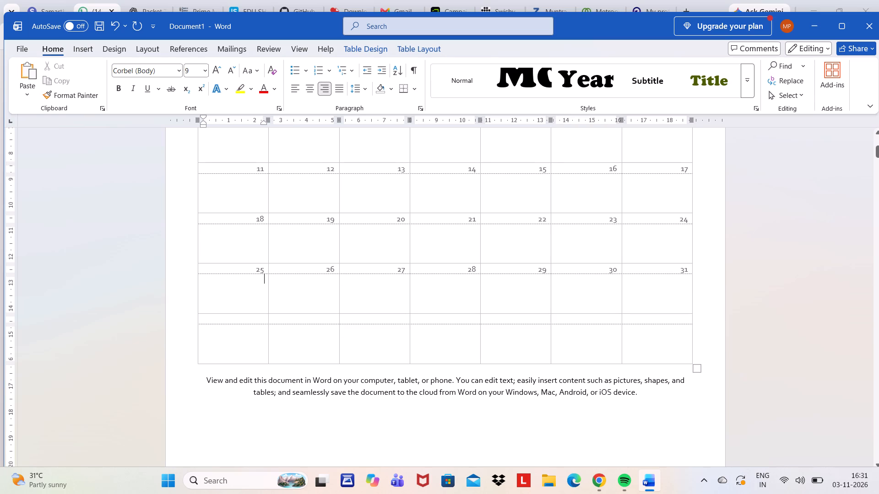
pyautogui.moveTo(716, 356); pyautogui.dragTo(323, 303)
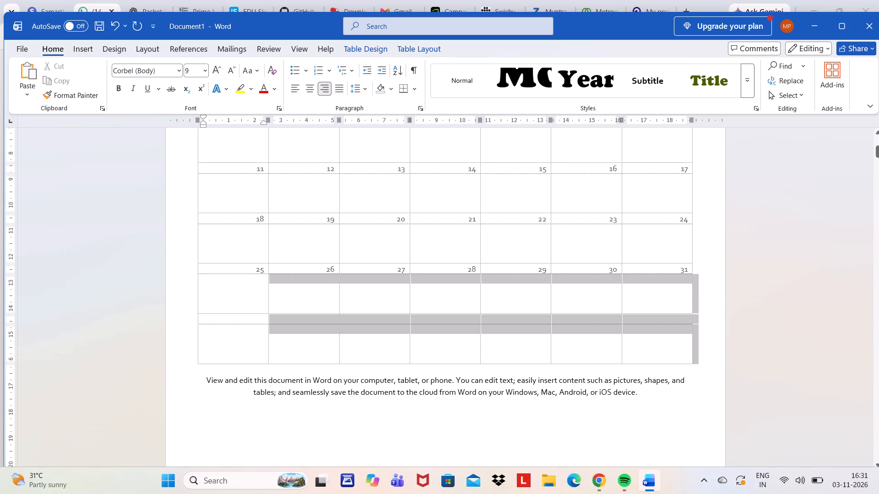
pyautogui.moveTo(323, 303); pyautogui.dragTo(228, 301)
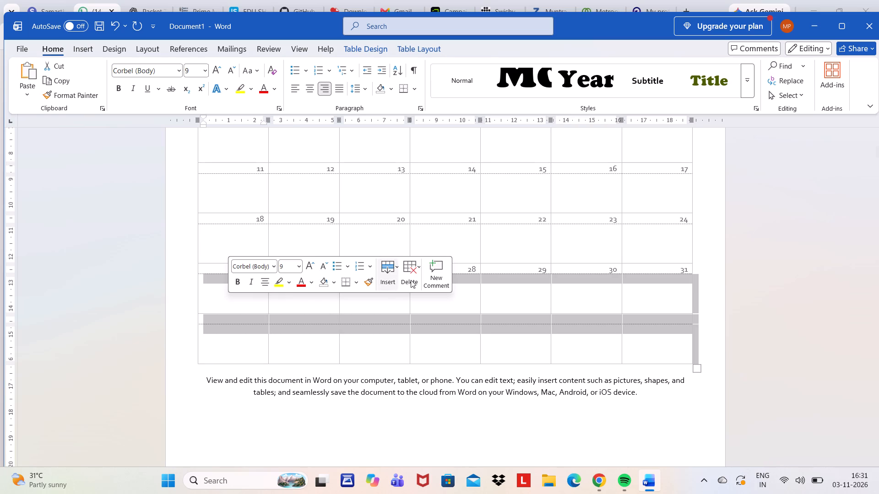
pyautogui.click(414, 278)
pyautogui.click(434, 333)
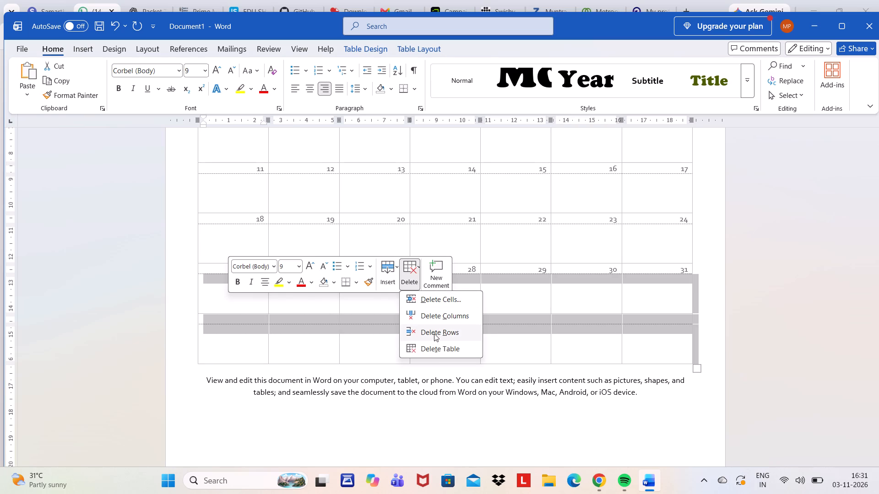
# Delete everything from the note below the November calendar through the following months' pages to June's month, year and Subtitle rows.
pyautogui.moveTo(200, 286); pyautogui.dragTo(550, 489)
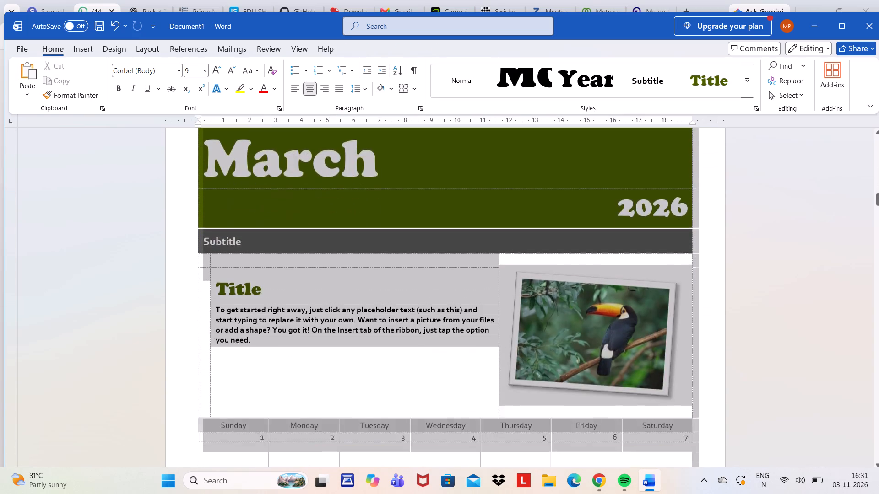
pyautogui.moveTo(550, 489); pyautogui.dragTo(574, 493)
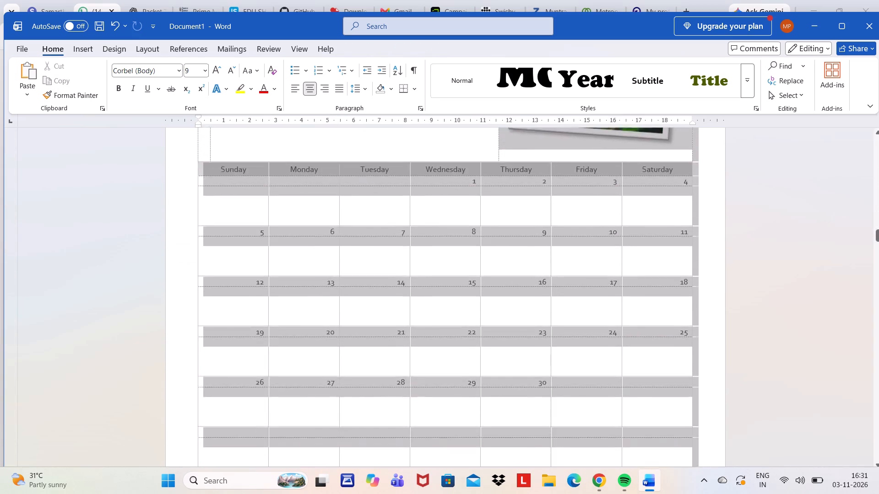
pyautogui.moveTo(574, 493); pyautogui.dragTo(573, 493)
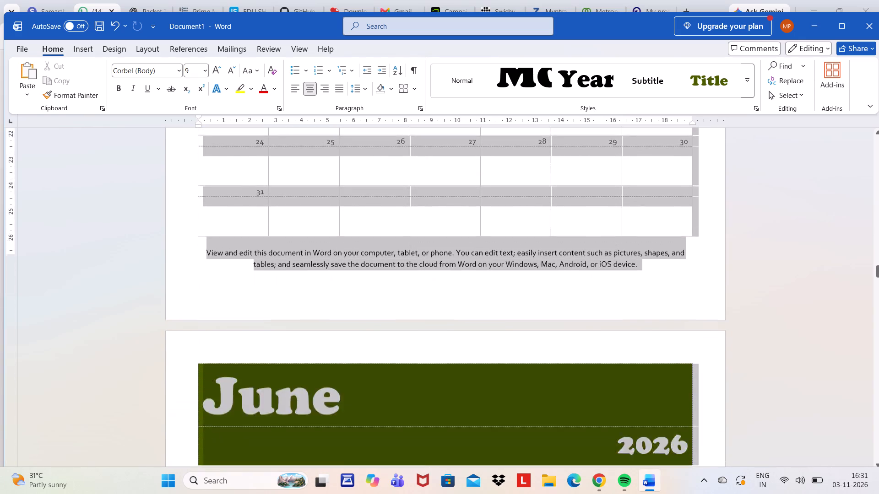
pyautogui.moveTo(573, 493); pyautogui.dragTo(571, 493)
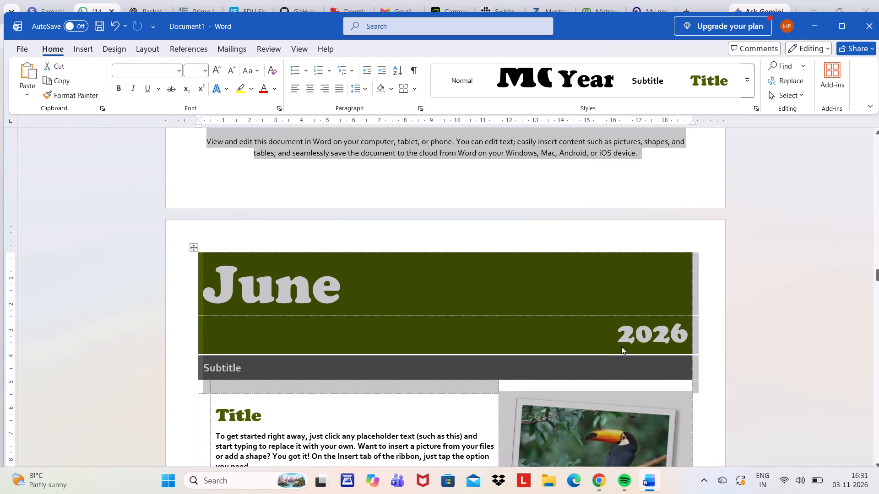
pyautogui.press('Delete')
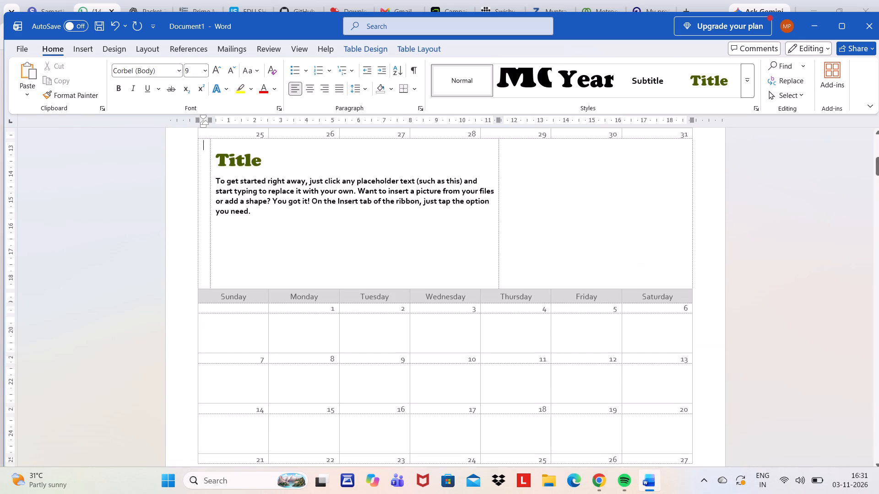
# Delete everything below the row of dates 25 to 31, from the Title placeholder block through the closing note on the document's last page.
pyautogui.scroll(20, 541, 309)
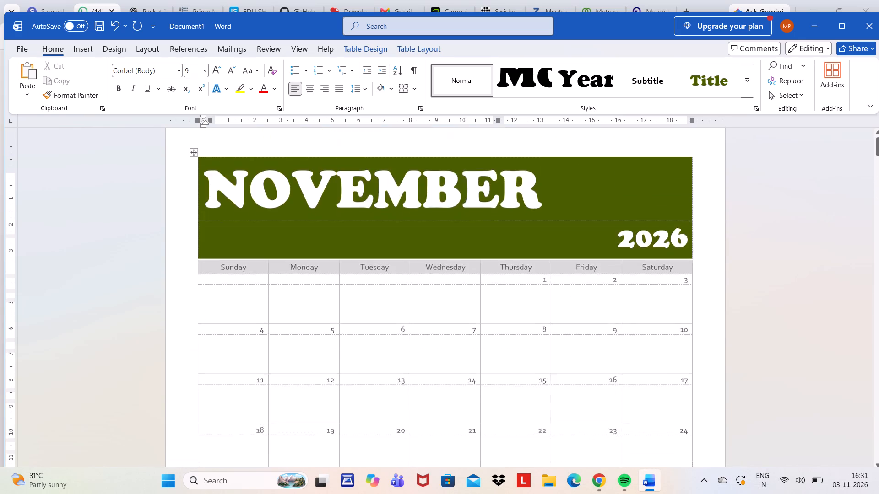
pyautogui.scroll(1, 541, 309)
pyautogui.scroll(-5, 541, 309)
pyautogui.scroll(1, 541, 309)
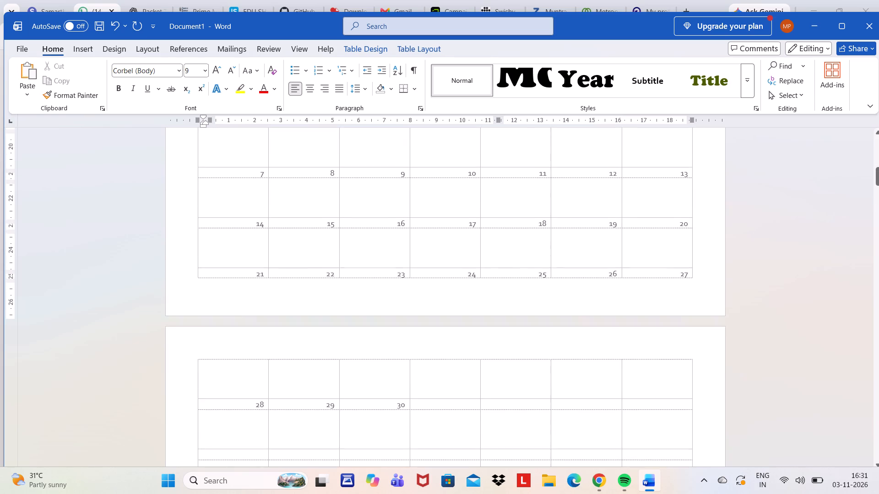
pyautogui.scroll(2, 523, 287)
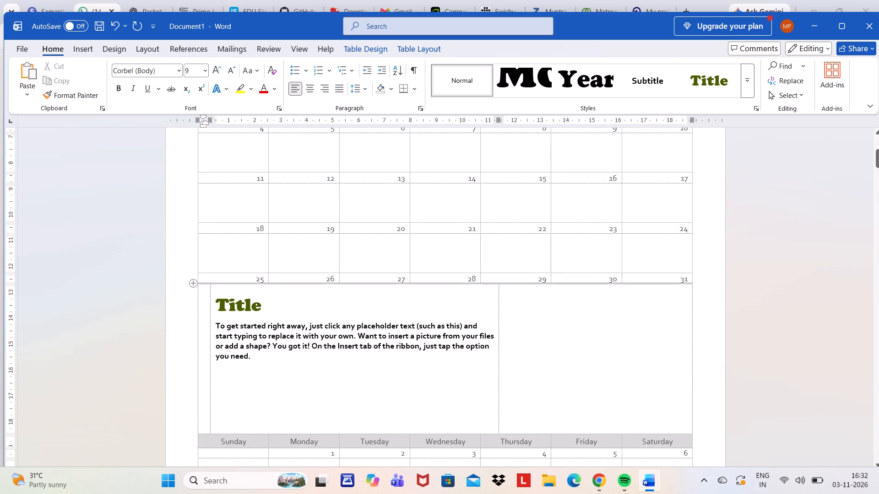
pyautogui.moveTo(194, 294); pyautogui.dragTo(327, 478)
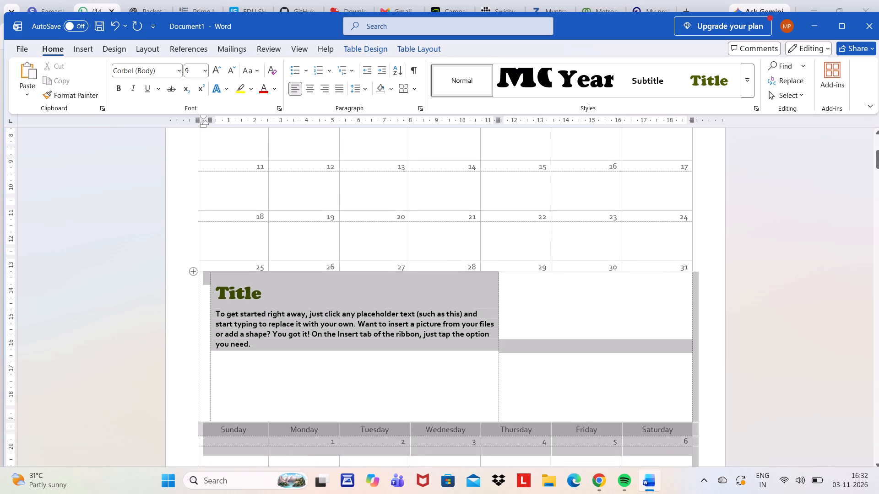
pyautogui.moveTo(327, 478); pyautogui.dragTo(337, 492)
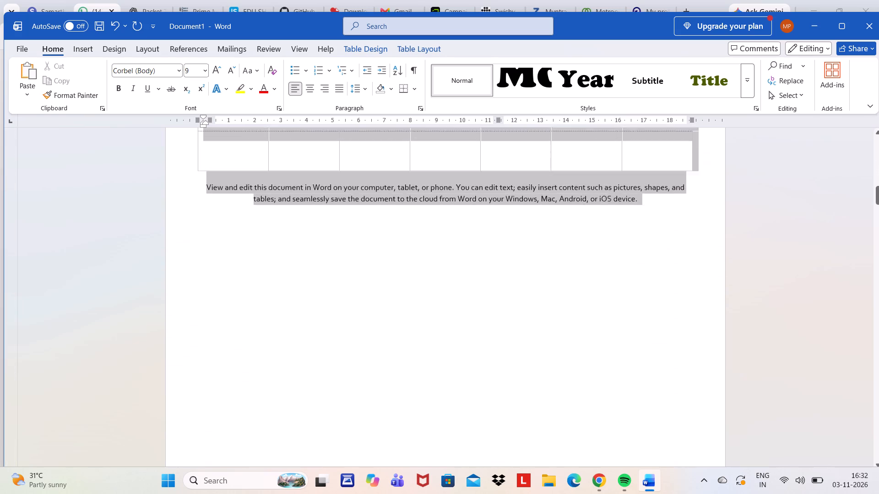
pyautogui.moveTo(337, 492); pyautogui.dragTo(351, 493)
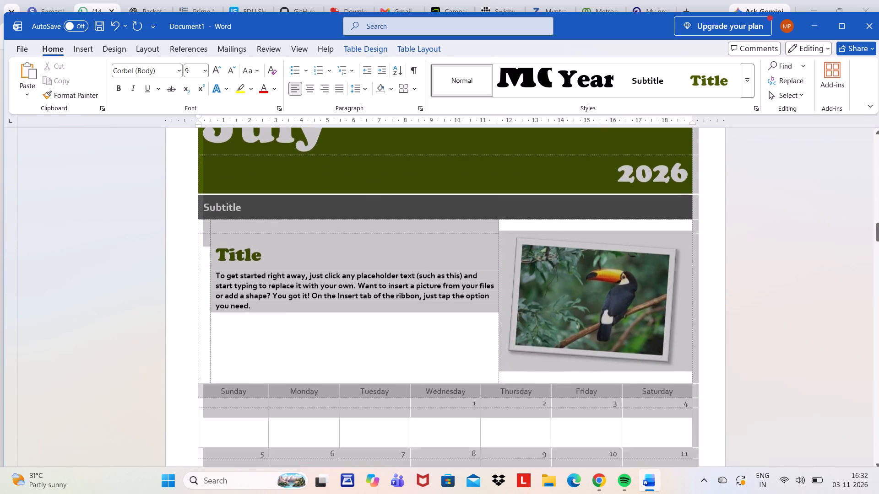
pyautogui.moveTo(351, 493); pyautogui.dragTo(355, 493)
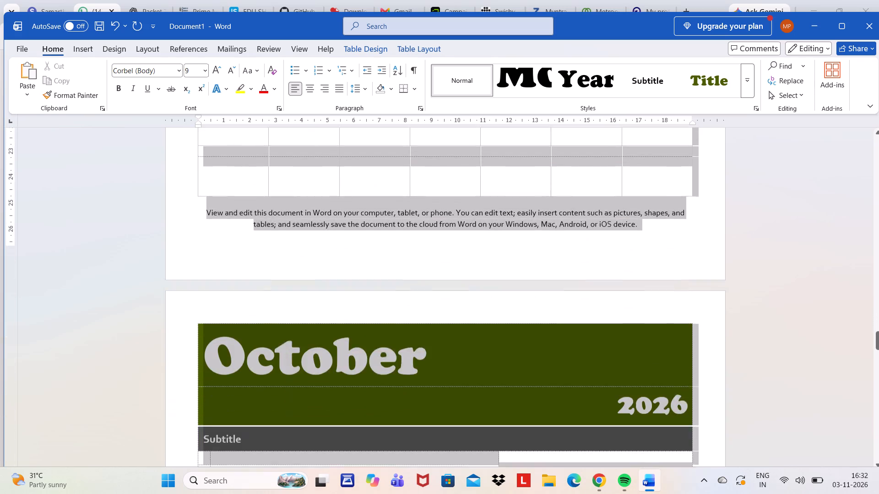
pyautogui.moveTo(355, 493); pyautogui.dragTo(360, 488)
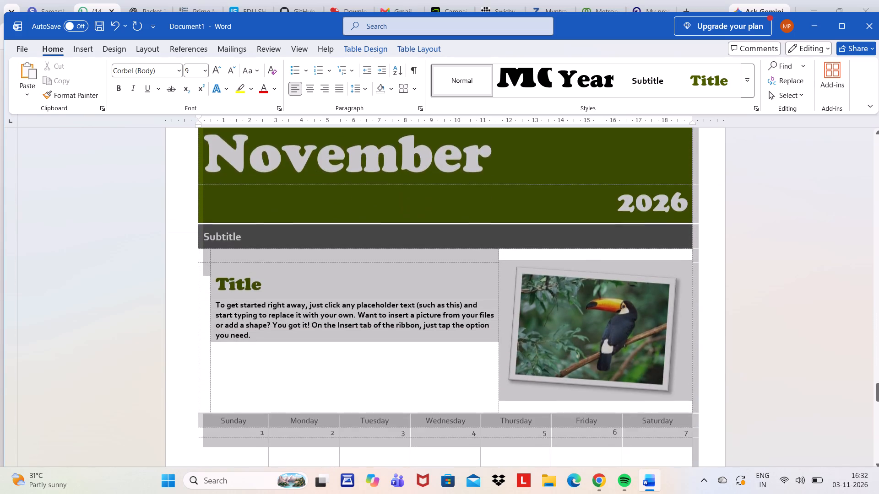
pyautogui.moveTo(360, 488); pyautogui.dragTo(381, 493)
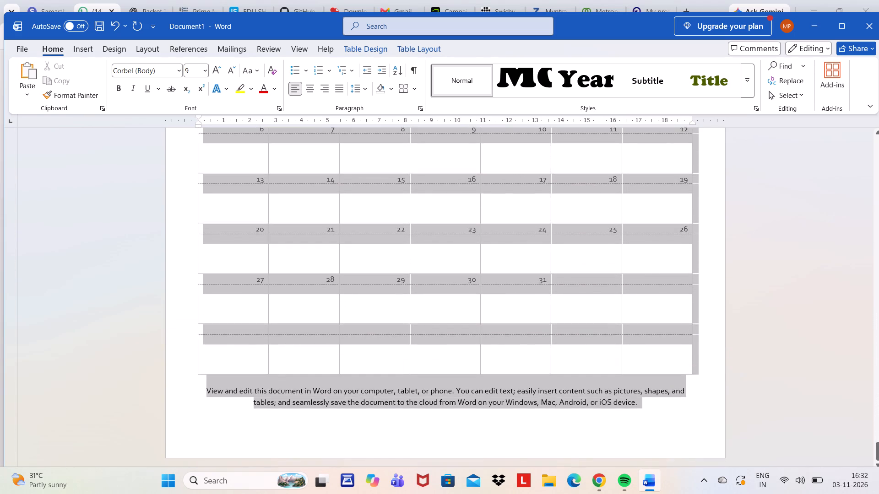
pyautogui.moveTo(381, 493); pyautogui.dragTo(679, 393)
pyautogui.moveTo(679, 393); pyautogui.dragTo(647, 406)
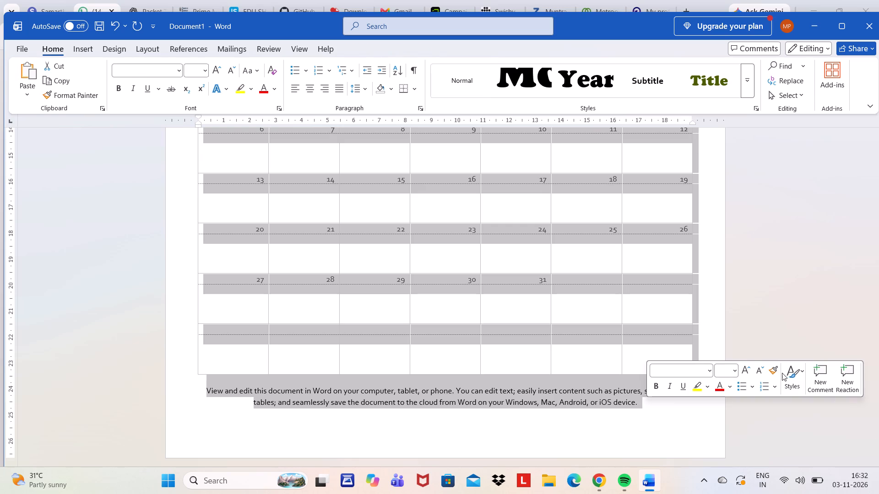
pyautogui.press('Delete')
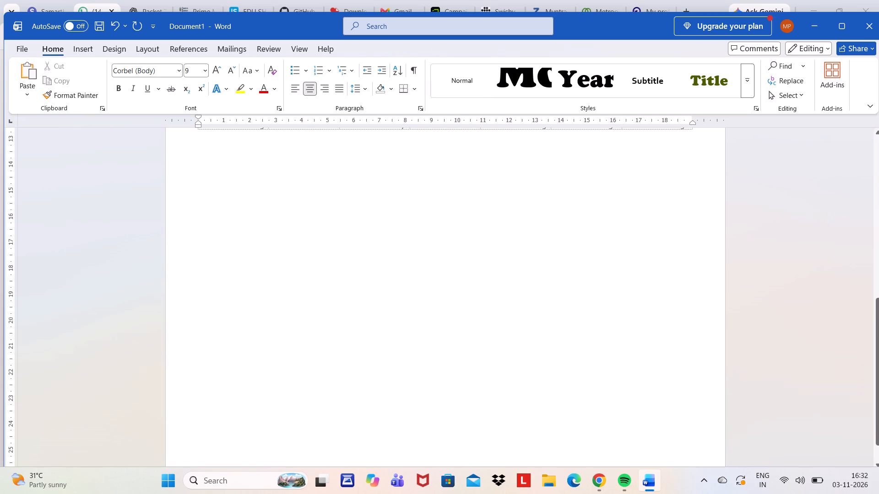
# Examine the remaining November page from the banner down to the last row of dates.
pyautogui.hscroll(1, 619, 185)
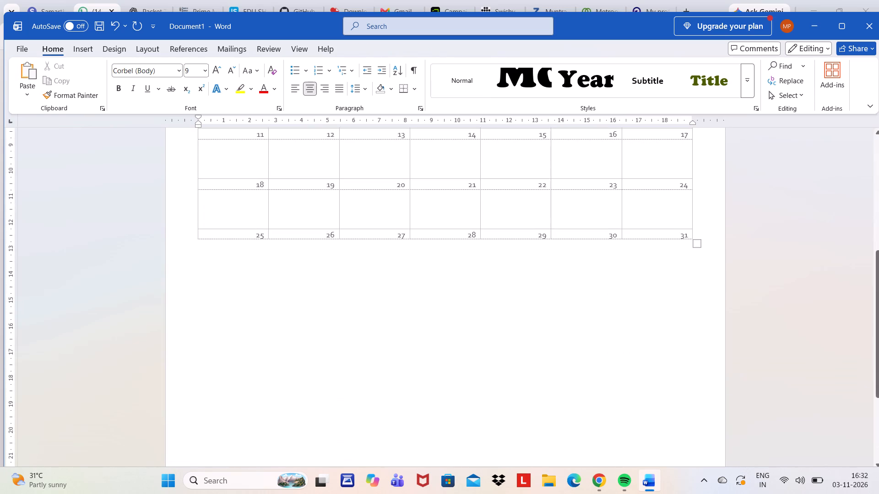
pyautogui.scroll(-2, 619, 185)
pyautogui.scroll(2, 619, 185)
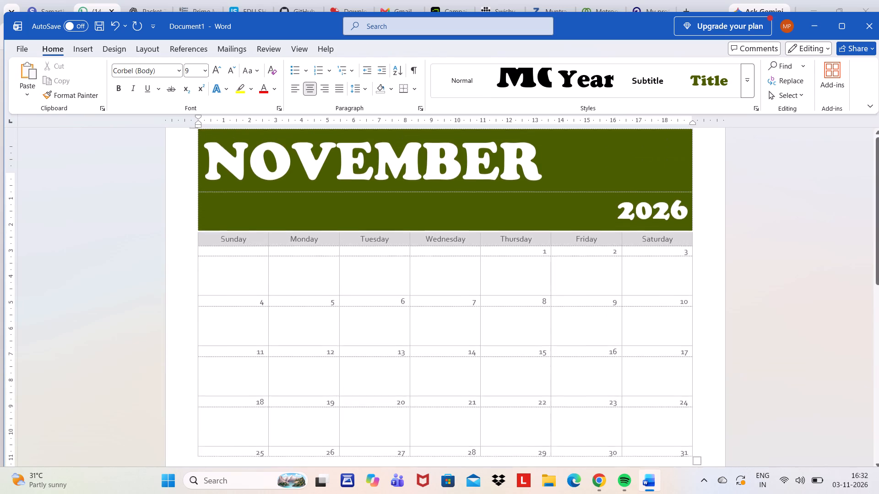
pyautogui.scroll(1, 619, 185)
pyautogui.scroll(-1, 567, 310)
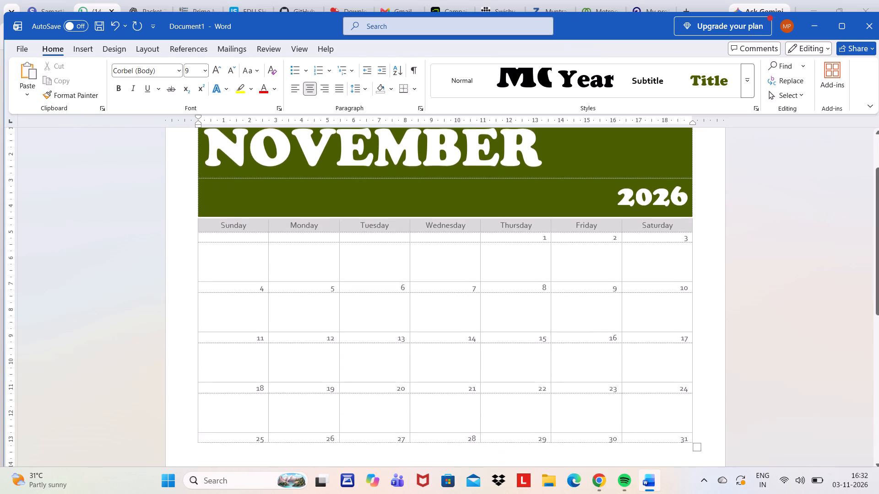
pyautogui.scroll(-1, 567, 310)
pyautogui.click(575, 307)
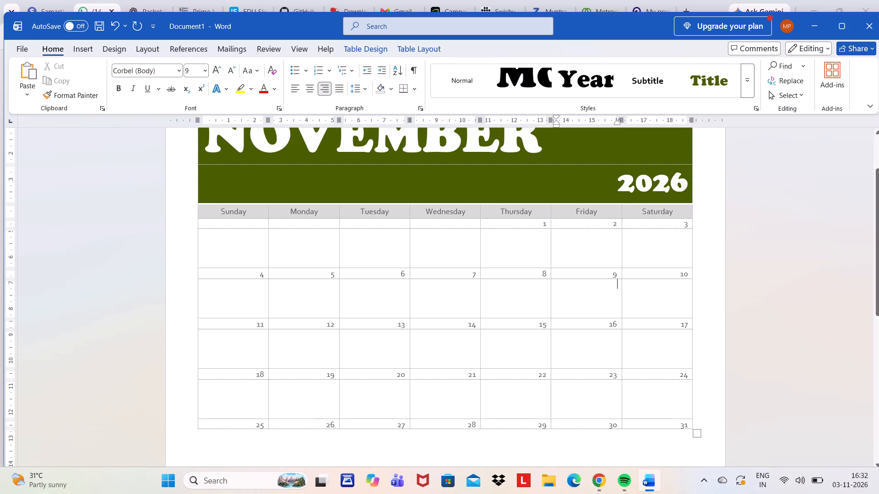
pyautogui.scroll(1, 472, 282)
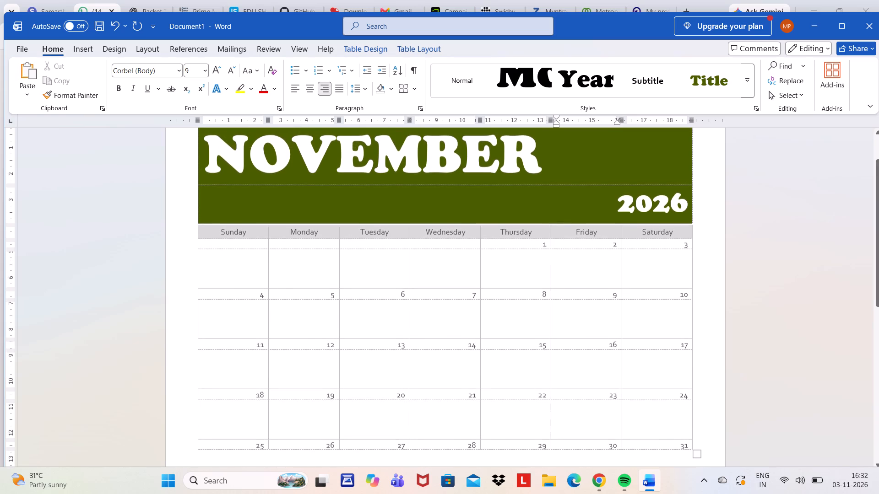
pyautogui.scroll(1, 472, 282)
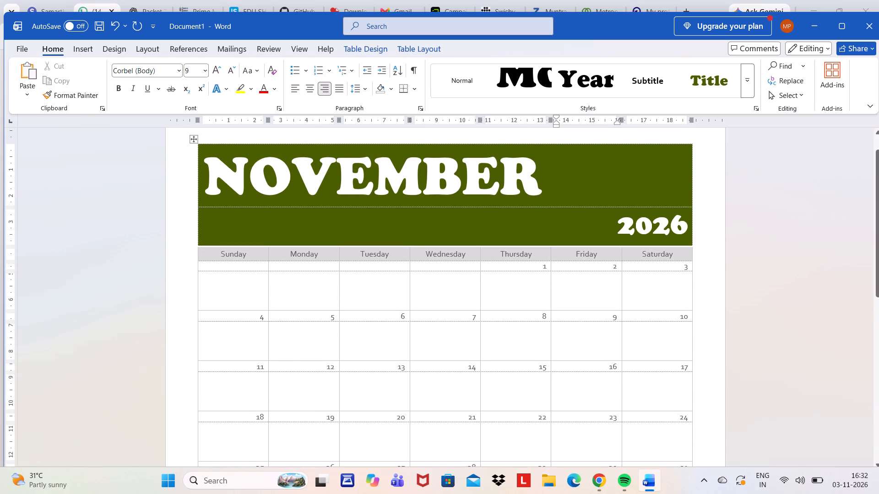
# Increase the height of the row holding dates 1 to 3 to about 2.7 cm by lowering its bottom border.
pyautogui.click(521, 265)
pyautogui.moveTo(244, 272); pyautogui.dragTo(247, 294)
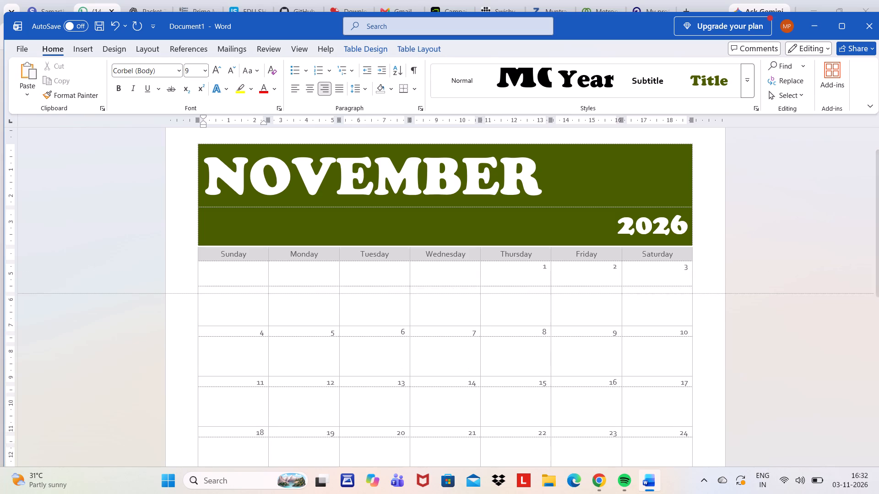
pyautogui.moveTo(247, 294); pyautogui.dragTo(243, 327)
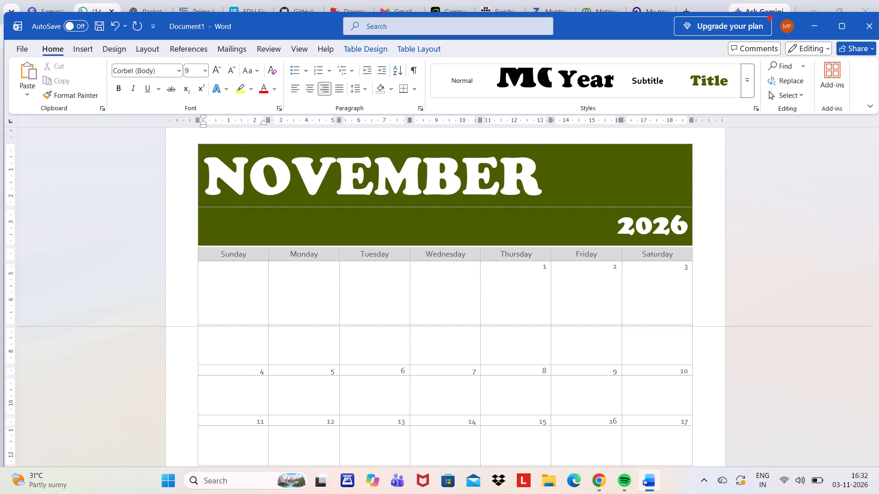
pyautogui.moveTo(243, 327); pyautogui.dragTo(242, 331)
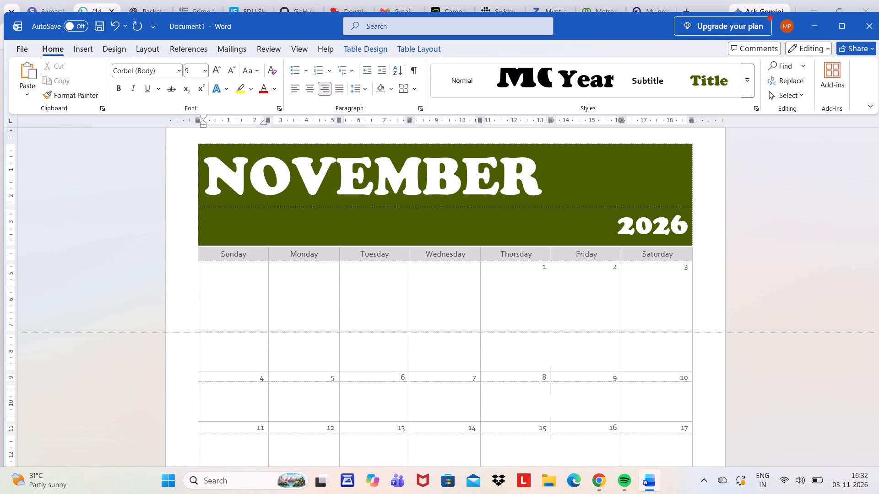
pyautogui.moveTo(242, 331); pyautogui.dragTo(242, 330)
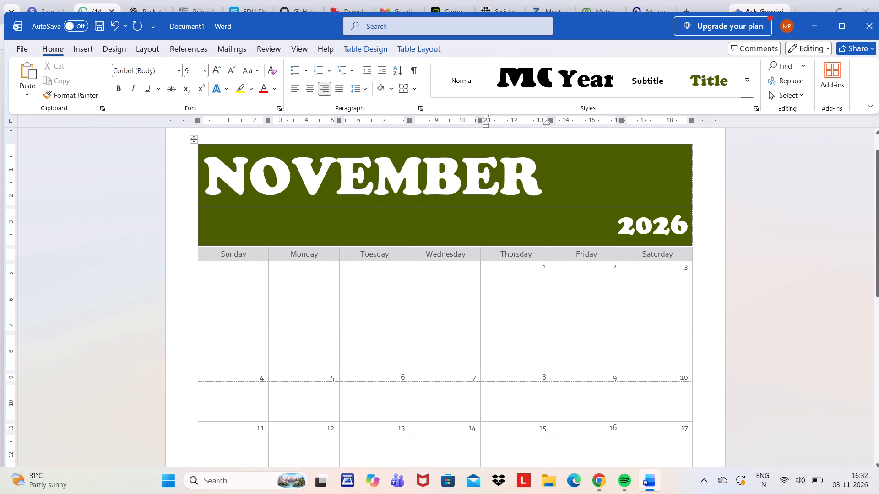
pyautogui.click(301, 261)
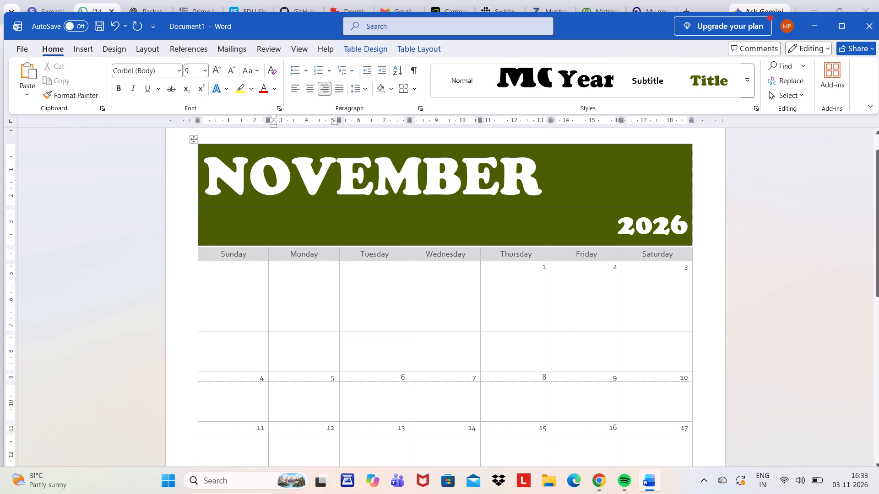
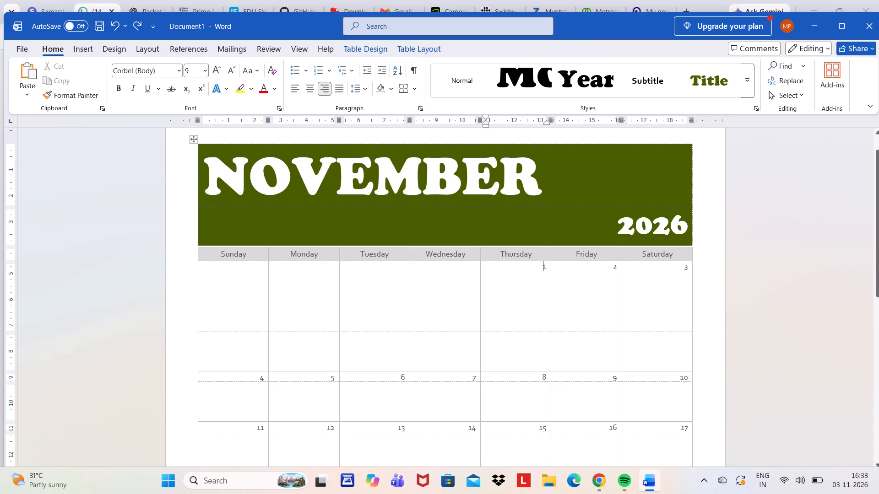
# Clear all the text from the November calendar table, including the month, year, weekday names and dates.
pyautogui.scroll(-1, 585, 345)
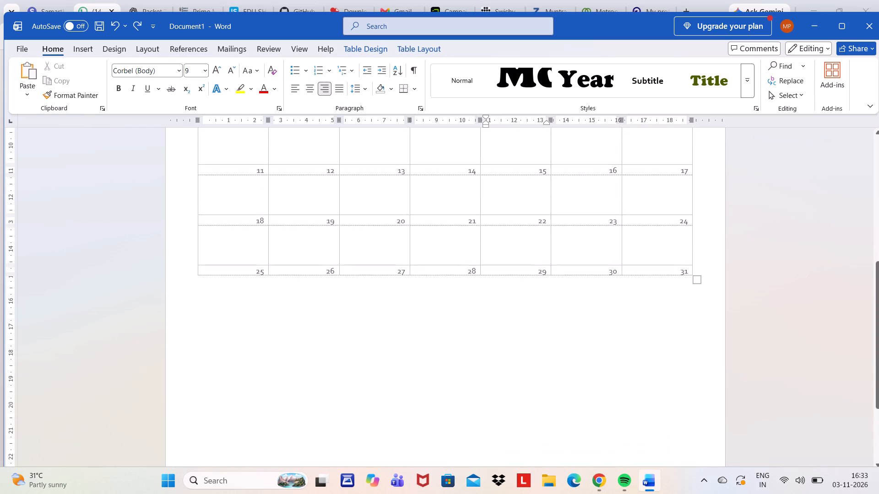
pyautogui.scroll(-1, 585, 345)
pyautogui.scroll(1, 585, 345)
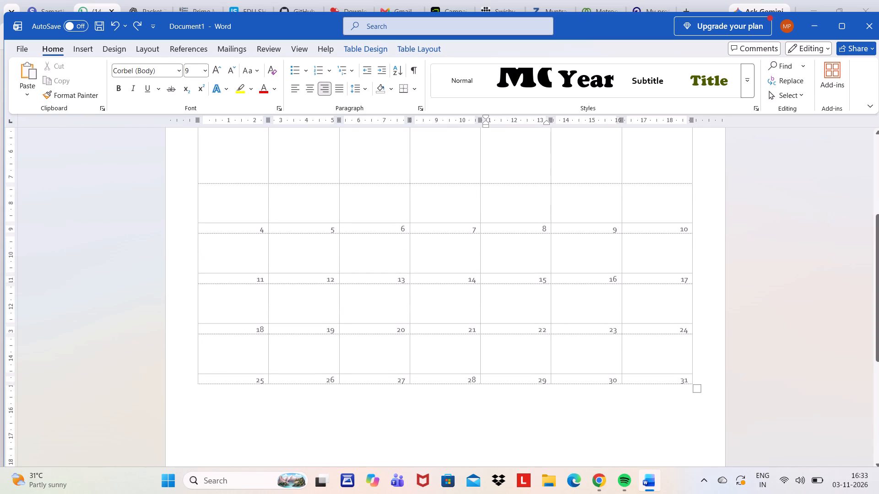
pyautogui.scroll(1, 505, 366)
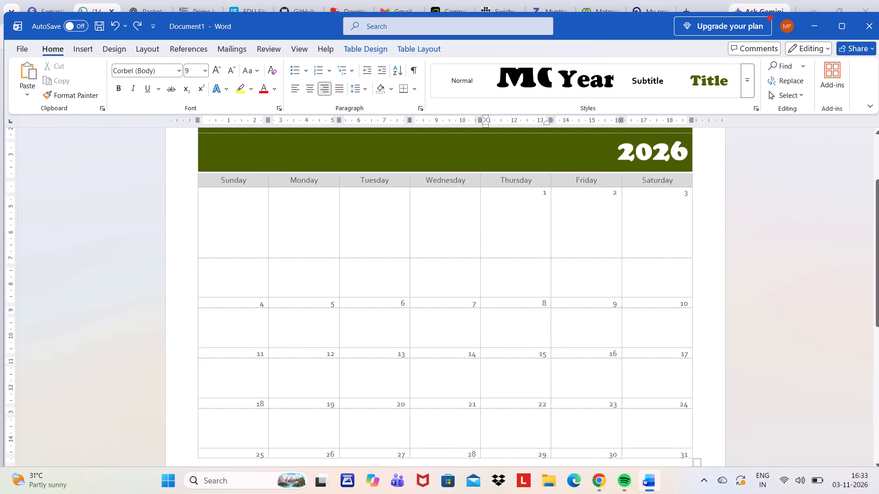
pyautogui.scroll(2, 505, 366)
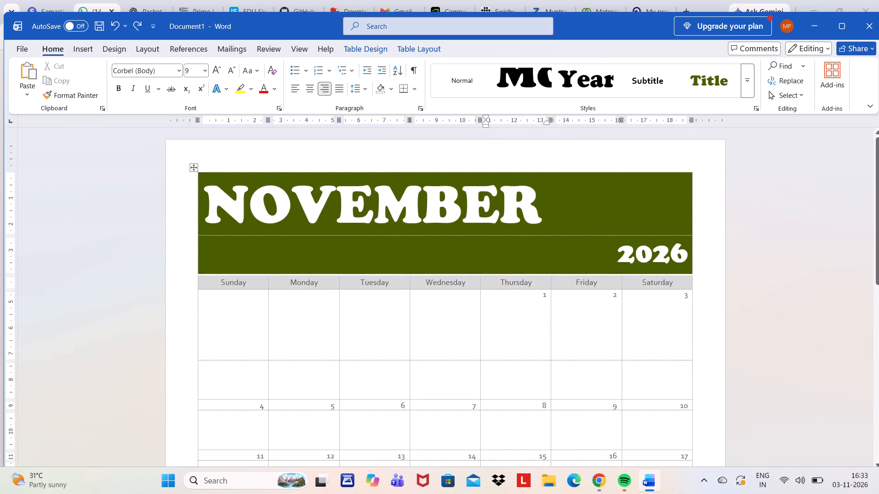
pyautogui.click(193, 168)
pyautogui.press('Delete')
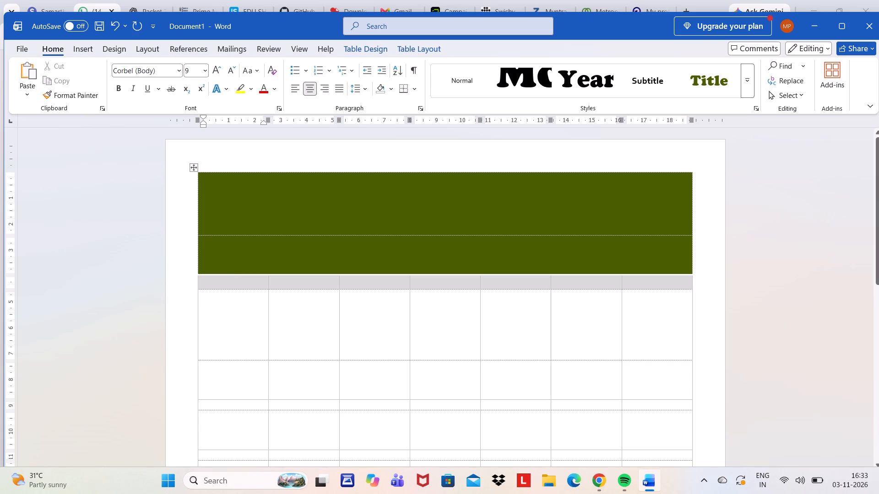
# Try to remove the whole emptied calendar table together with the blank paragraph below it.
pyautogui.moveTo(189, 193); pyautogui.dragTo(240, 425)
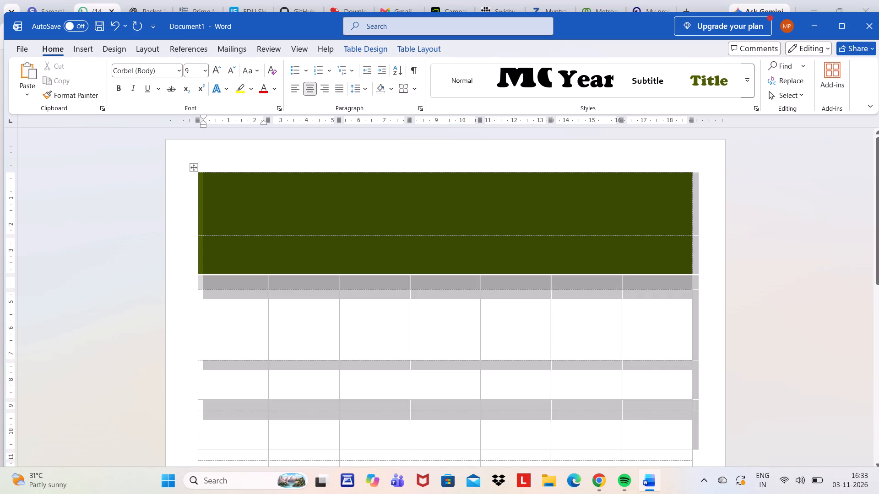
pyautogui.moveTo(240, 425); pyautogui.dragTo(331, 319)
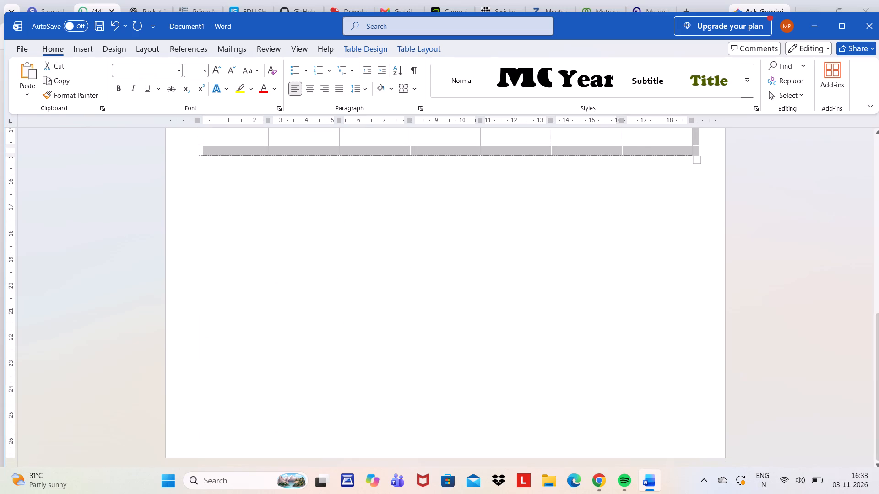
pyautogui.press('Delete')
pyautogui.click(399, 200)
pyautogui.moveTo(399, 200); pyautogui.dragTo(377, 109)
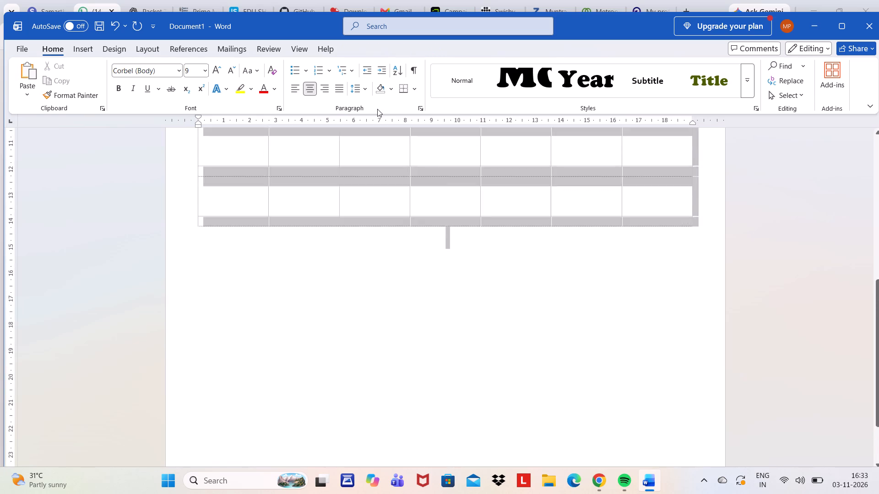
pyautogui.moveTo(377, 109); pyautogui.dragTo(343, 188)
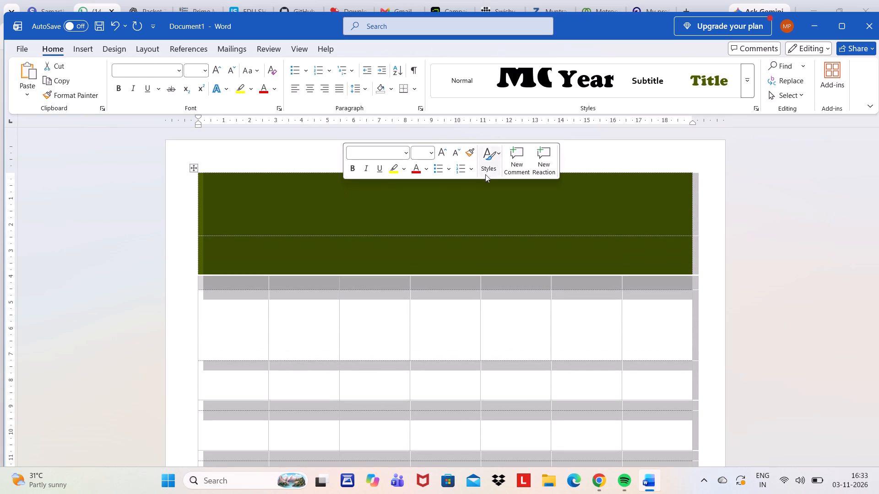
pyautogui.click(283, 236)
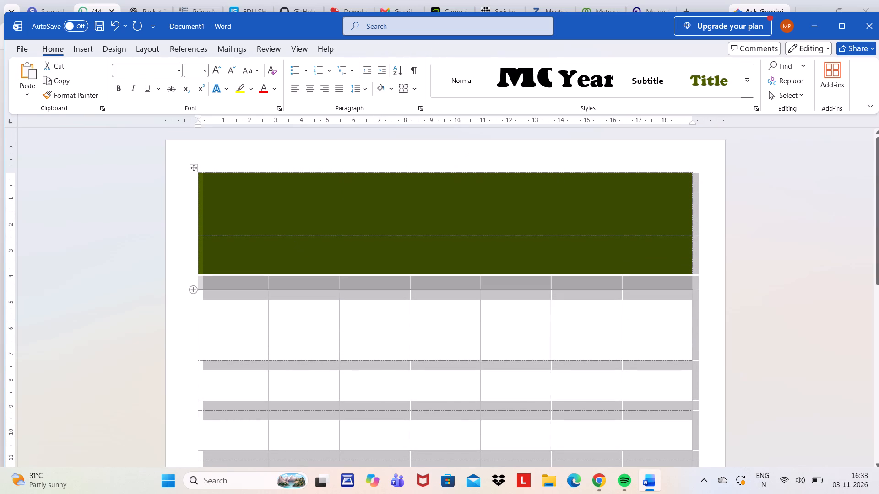
# Delete the taller upper row of the green banner, which held the month name.
pyautogui.click(169, 214)
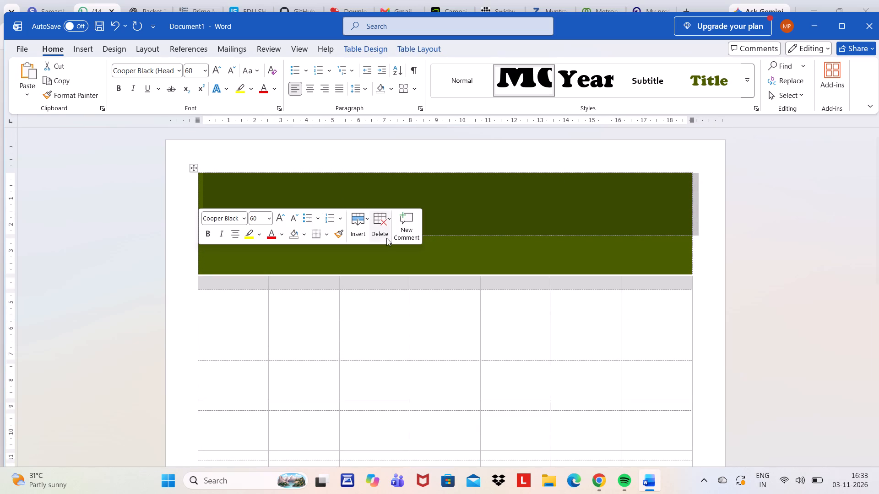
pyautogui.click(385, 232)
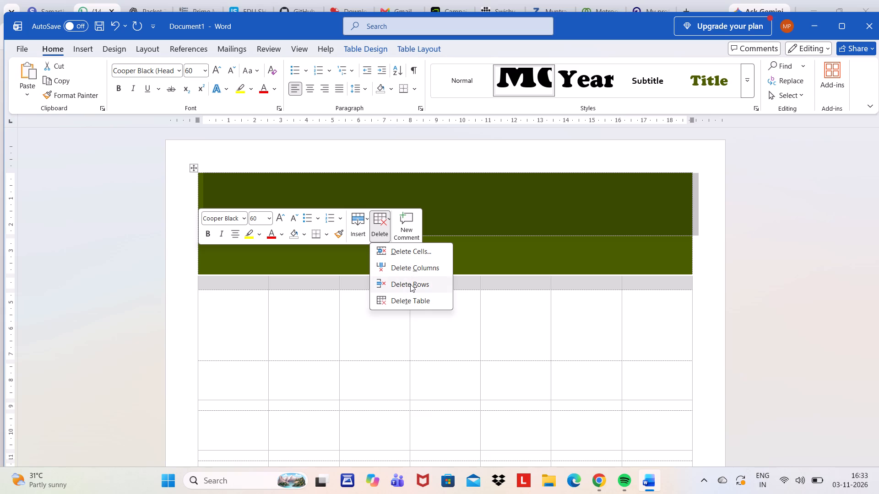
pyautogui.click(410, 285)
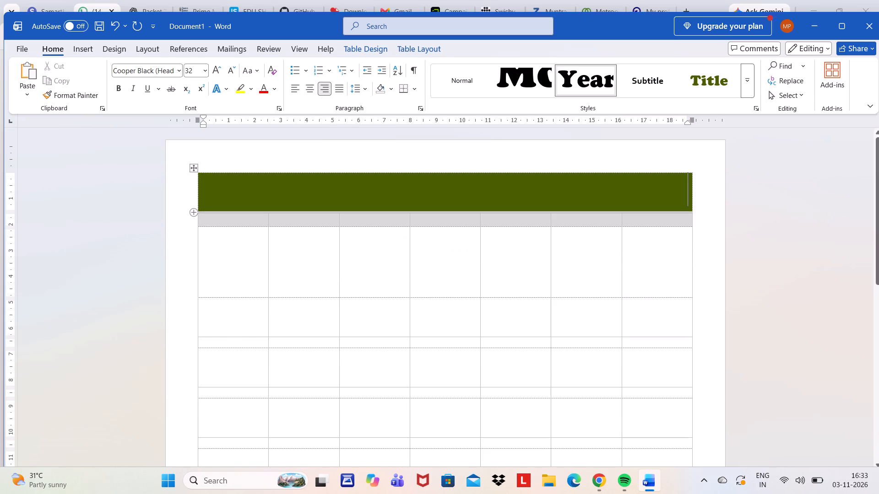
# Delete every table row beneath the remaining green banner row, from the grey weekday header through the last empty date row.
pyautogui.moveTo(185, 219); pyautogui.dragTo(222, 475)
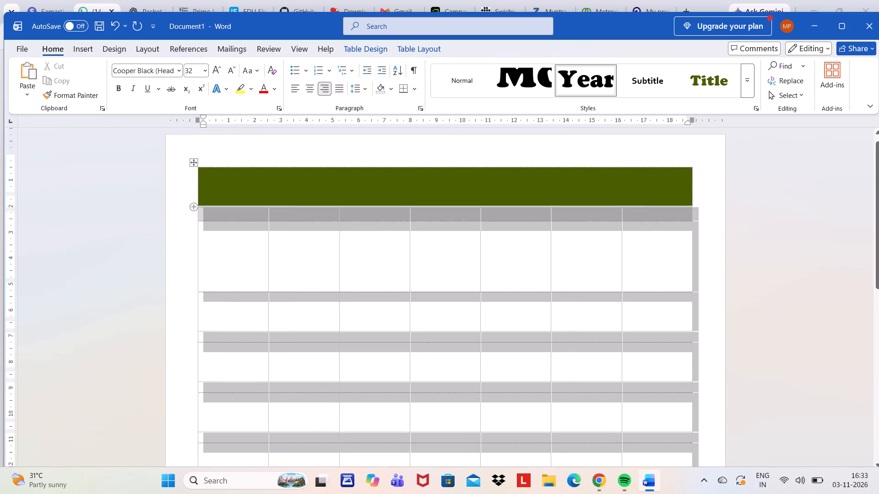
pyautogui.moveTo(222, 475); pyautogui.dragTo(276, 136)
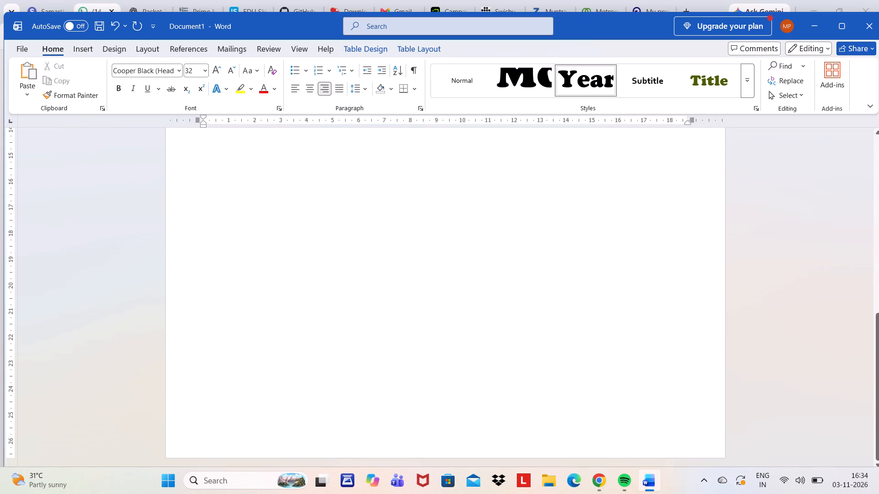
pyautogui.moveTo(276, 136); pyautogui.dragTo(298, 399)
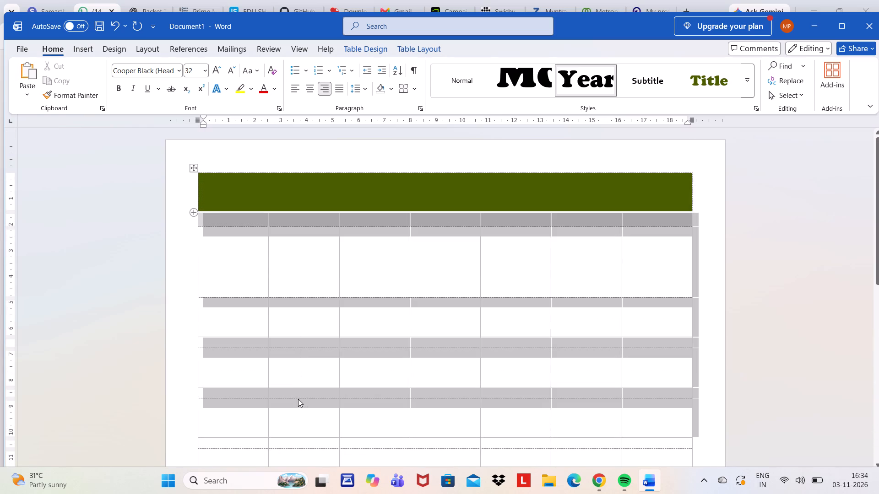
pyautogui.moveTo(298, 399); pyautogui.dragTo(298, 446)
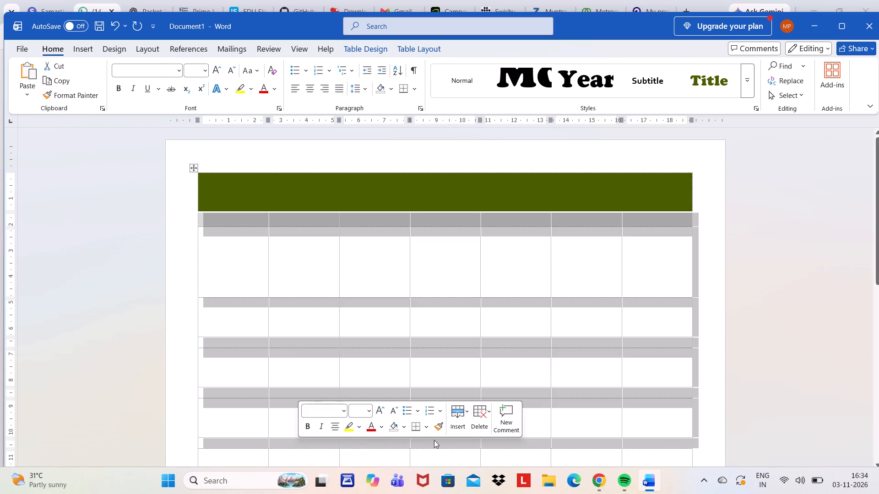
pyautogui.click(476, 412)
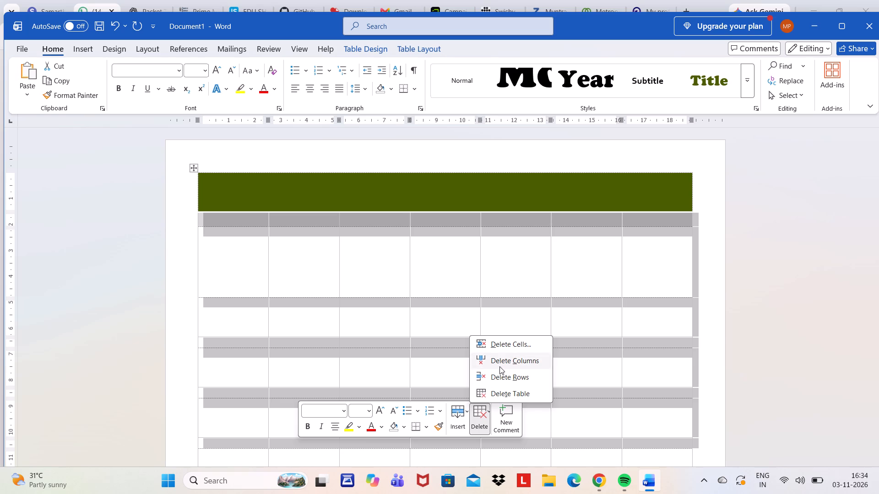
pyautogui.click(496, 383)
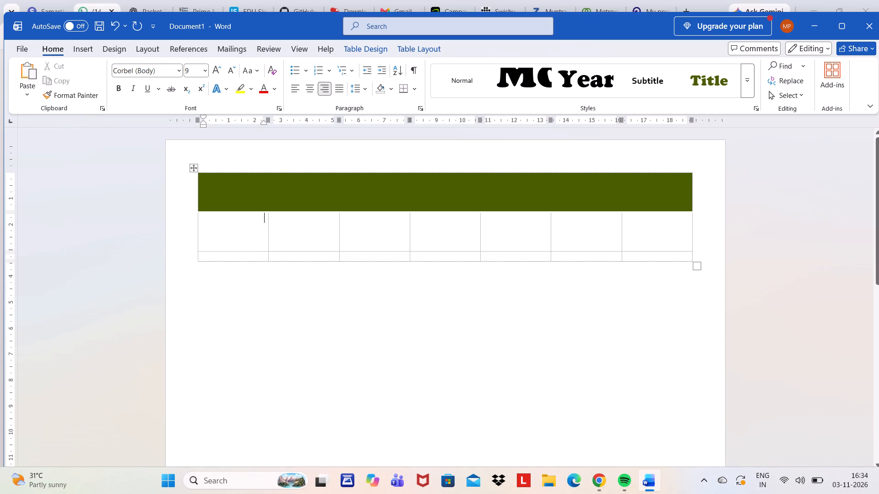
pyautogui.moveTo(187, 239); pyautogui.dragTo(595, 267)
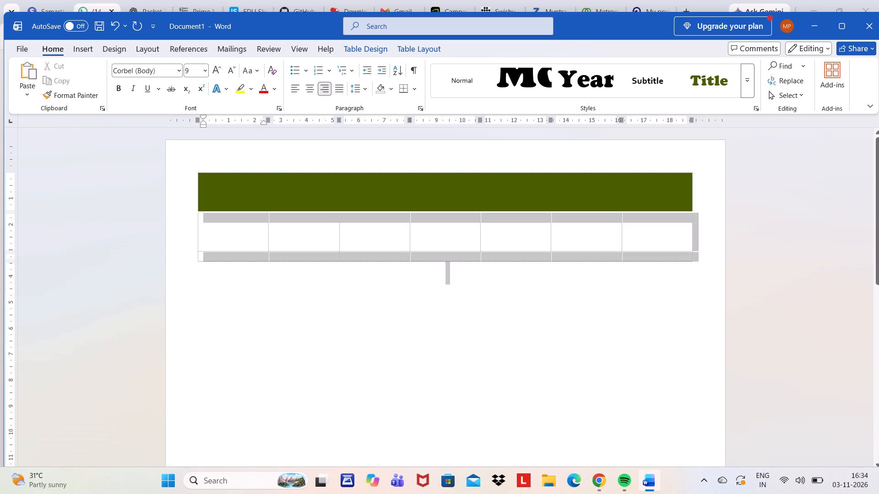
pyautogui.moveTo(595, 267); pyautogui.dragTo(617, 277)
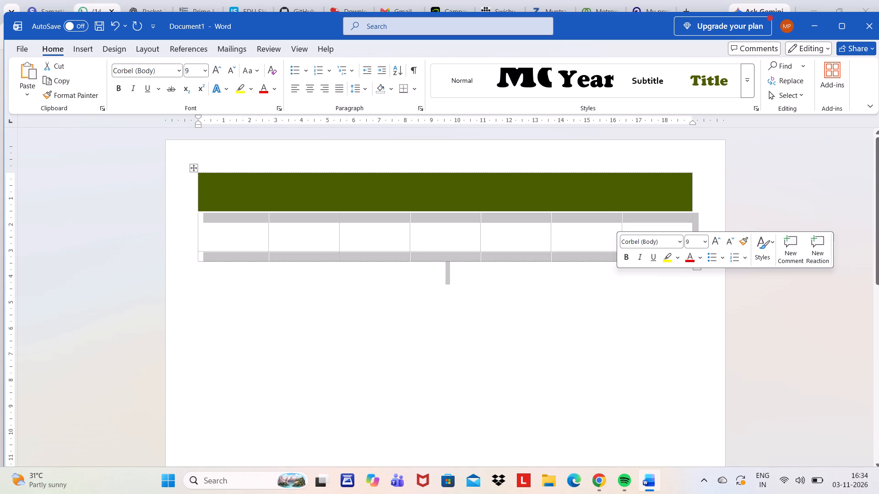
pyautogui.click(187, 236)
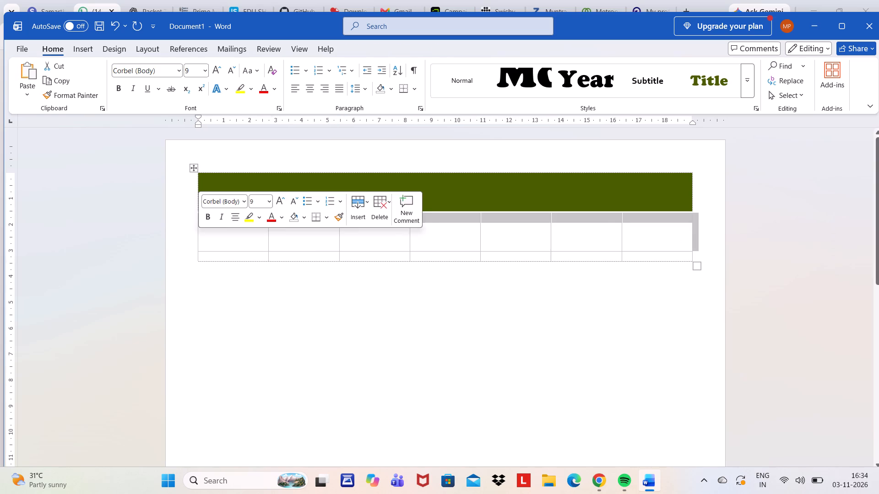
pyautogui.click(187, 236)
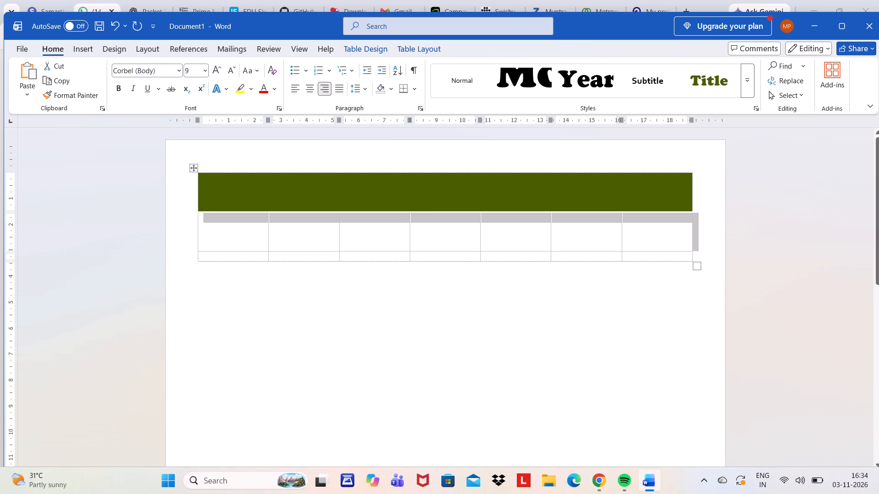
pyautogui.moveTo(189, 225); pyautogui.dragTo(196, 262)
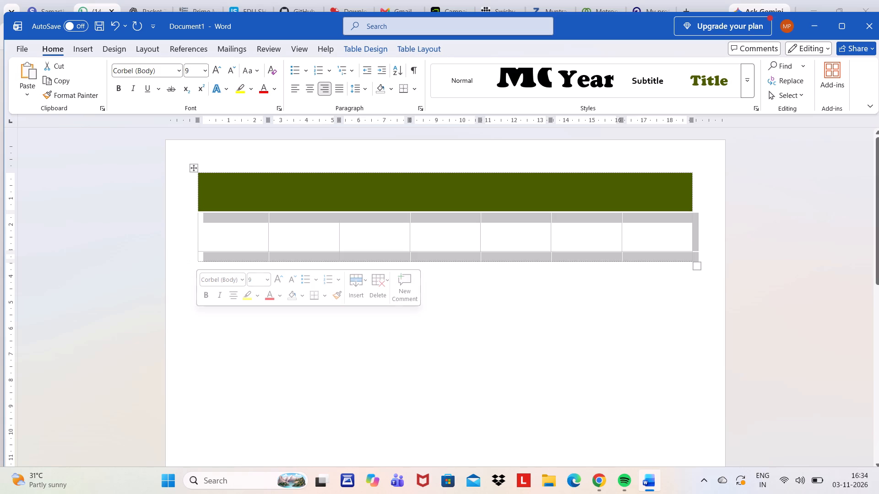
pyautogui.click(370, 288)
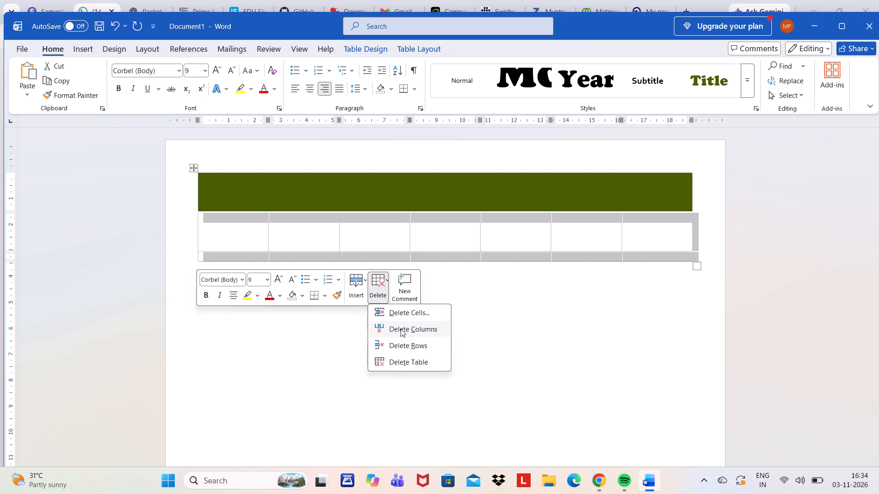
pyautogui.click(400, 347)
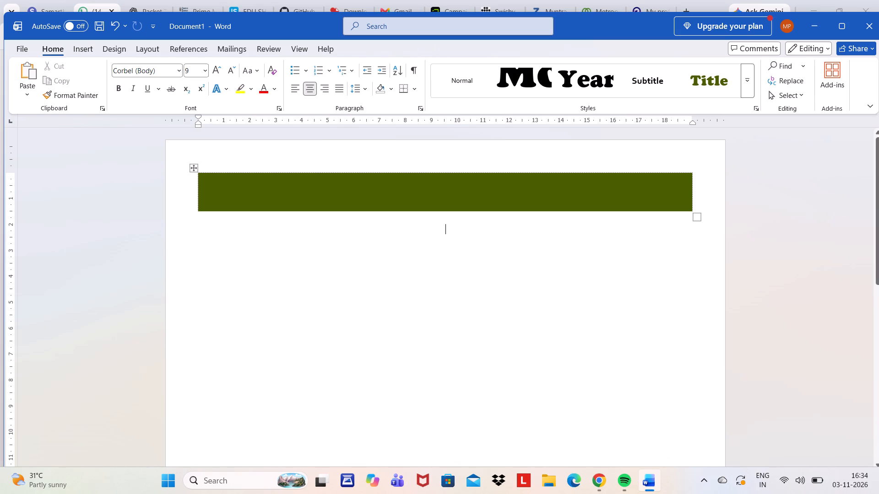
# Left-align the empty paragraph below the green banner.
pyautogui.click(291, 95)
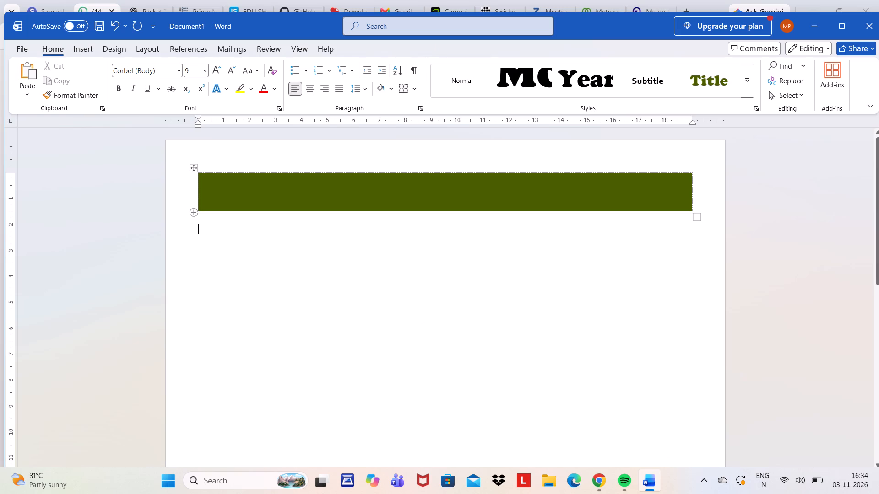
pyautogui.moveTo(198, 216); pyautogui.dragTo(321, 297)
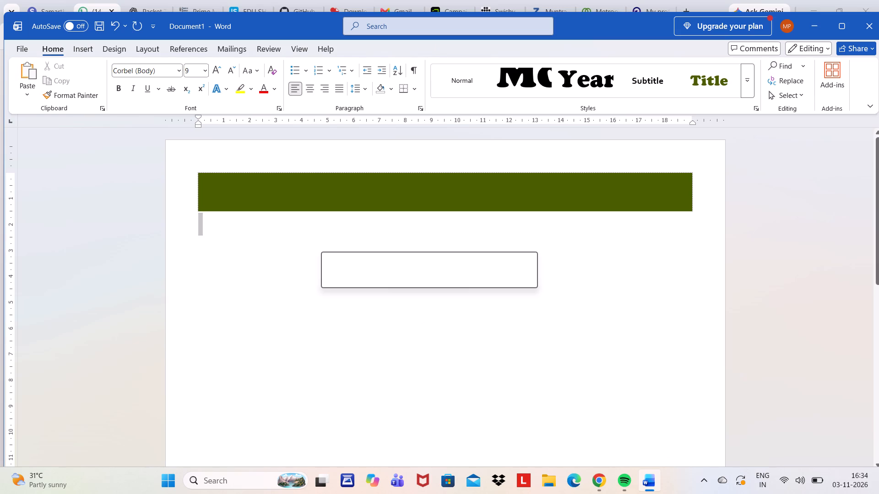
pyautogui.click(244, 233)
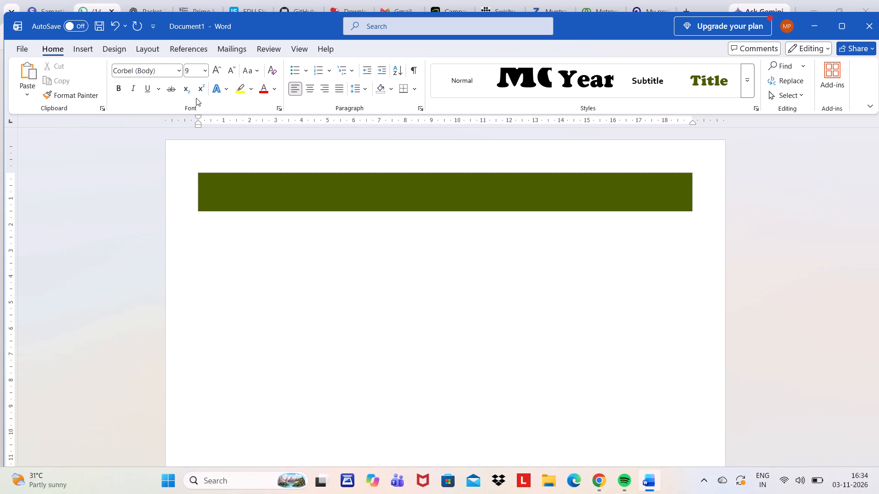
# Enter the heading "SEM V TIME-TABLE" in the green banner row.
pyautogui.click(276, 185)
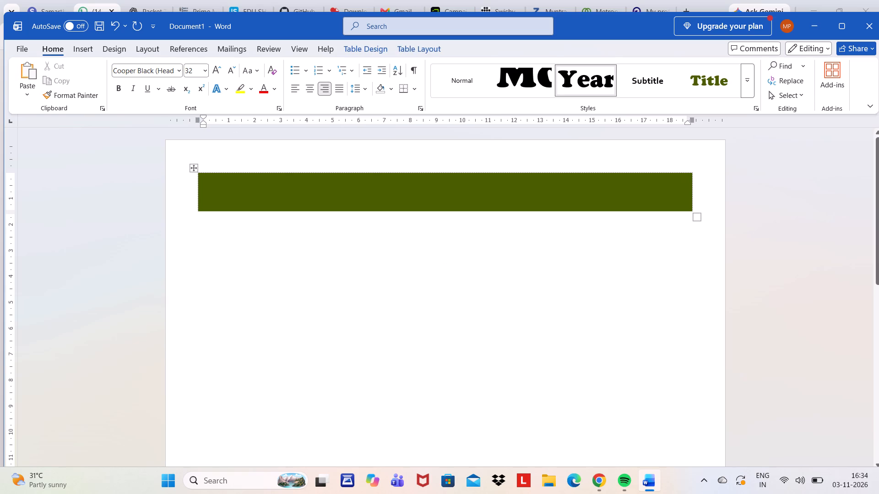
pyautogui.click(276, 185)
pyautogui.click(276, 185)
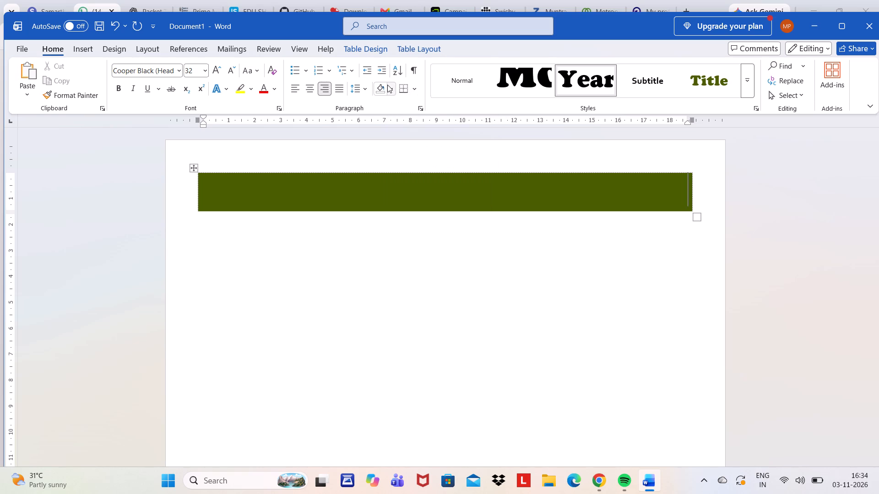
pyautogui.write('SEM V')
pyautogui.press('space')
pyautogui.write('TIME')
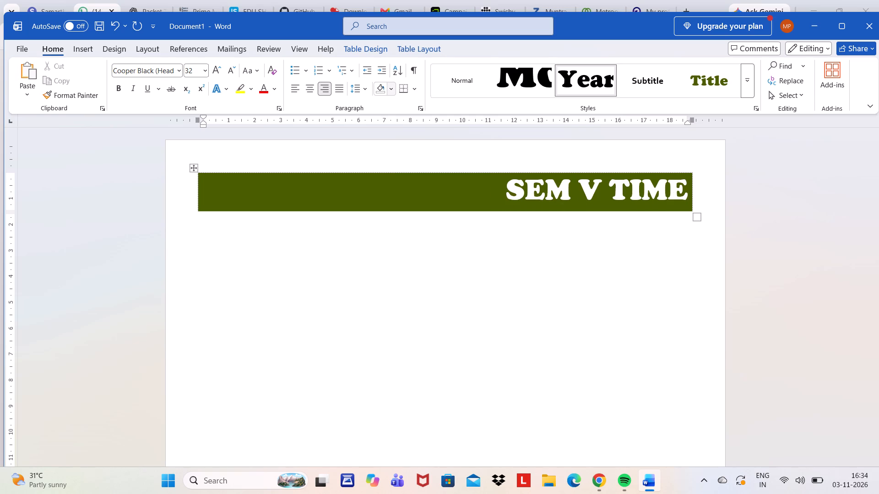
pyautogui.hotkey('shift', '_')
pyautogui.press('BackSpace')
pyautogui.press('-')
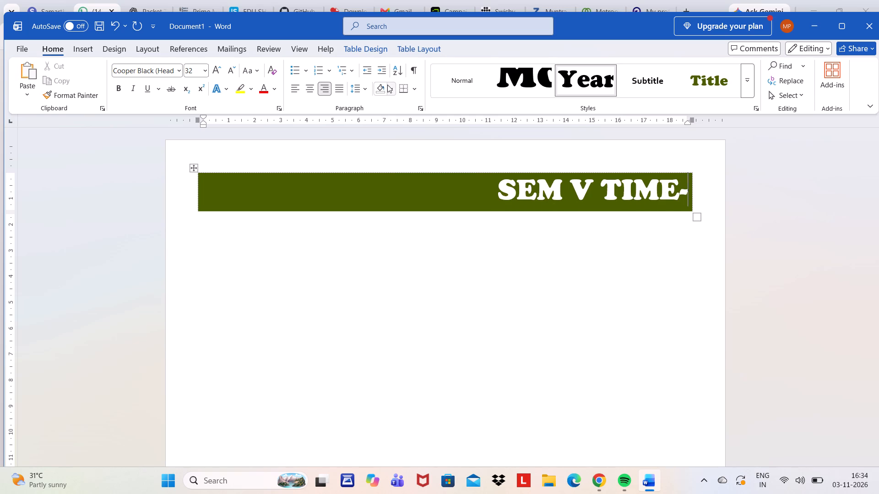
pyautogui.write('TABLE')
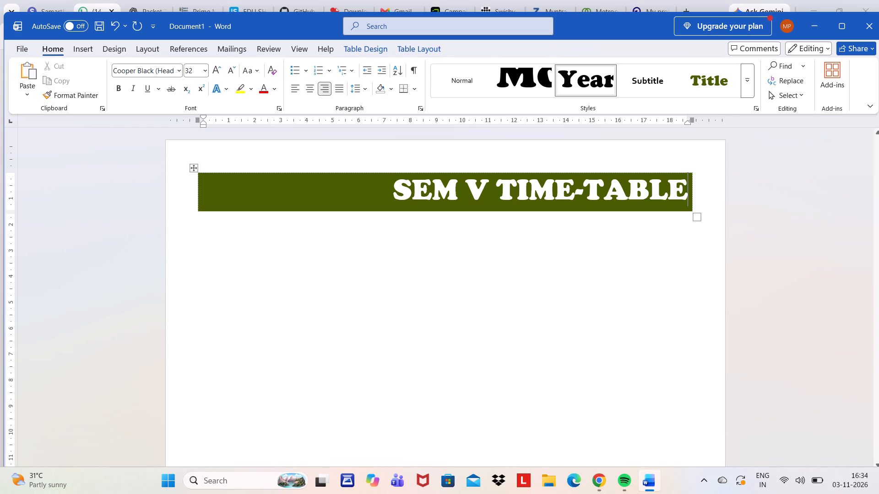
# Centre the "SEM V TIME-TABLE" heading in the green banner.
pyautogui.moveTo(689, 194); pyautogui.dragTo(419, 153)
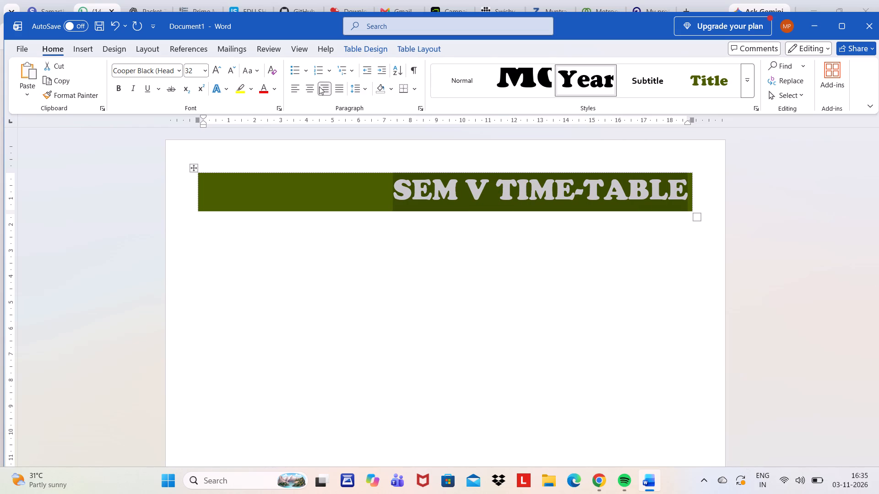
pyautogui.click(312, 86)
# Insert a table of five columns and six rows below the green banner, leaving an empty line between them.
pyautogui.click(408, 286)
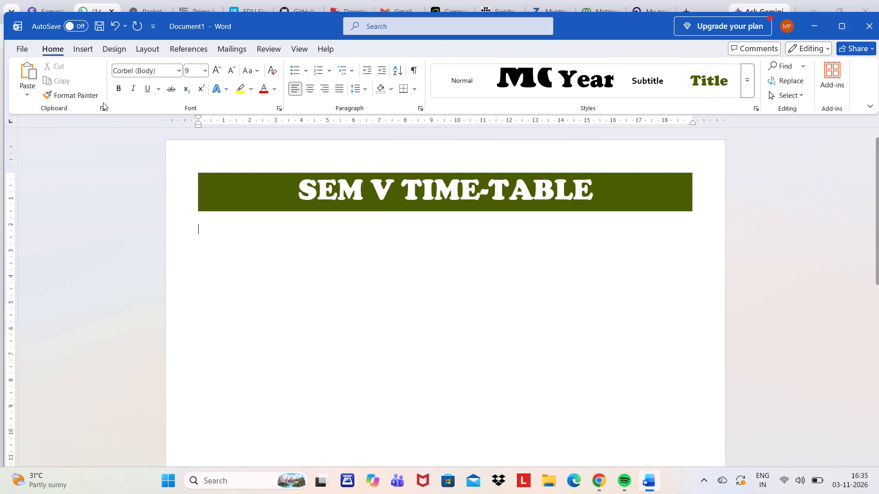
pyautogui.click(85, 44)
pyautogui.click(96, 79)
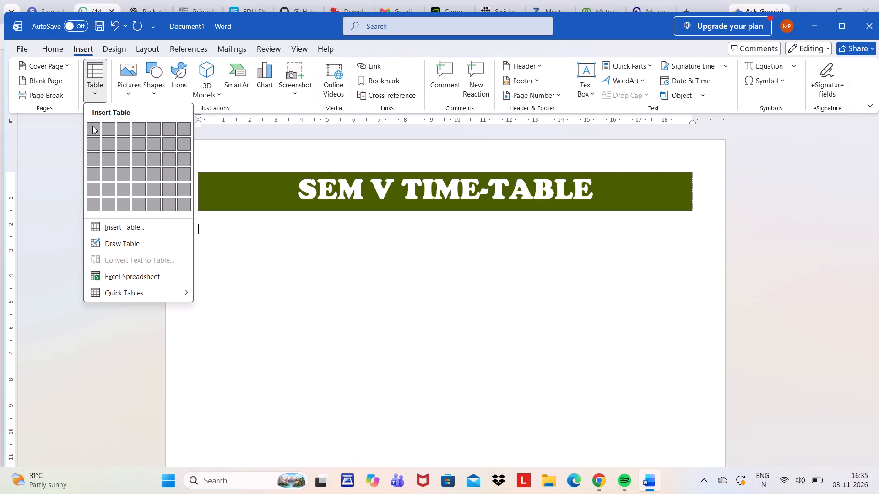
pyautogui.click(92, 126)
pyautogui.moveTo(95, 123); pyautogui.dragTo(109, 137)
pyautogui.click(205, 286)
pyautogui.doubleClick(207, 236)
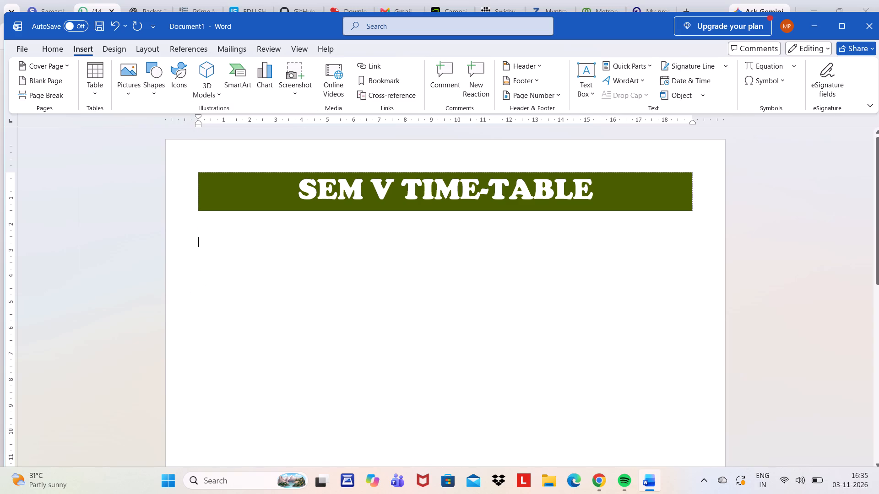
pyautogui.click(101, 81)
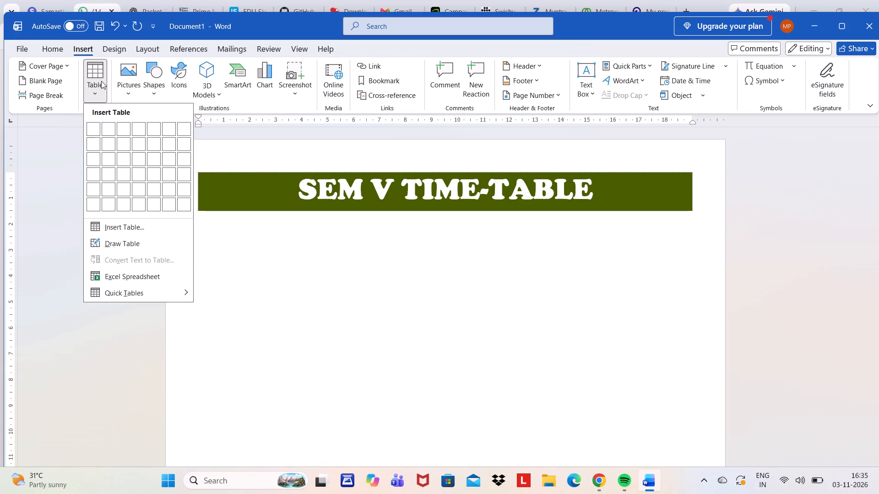
pyautogui.moveTo(96, 127); pyautogui.dragTo(116, 138)
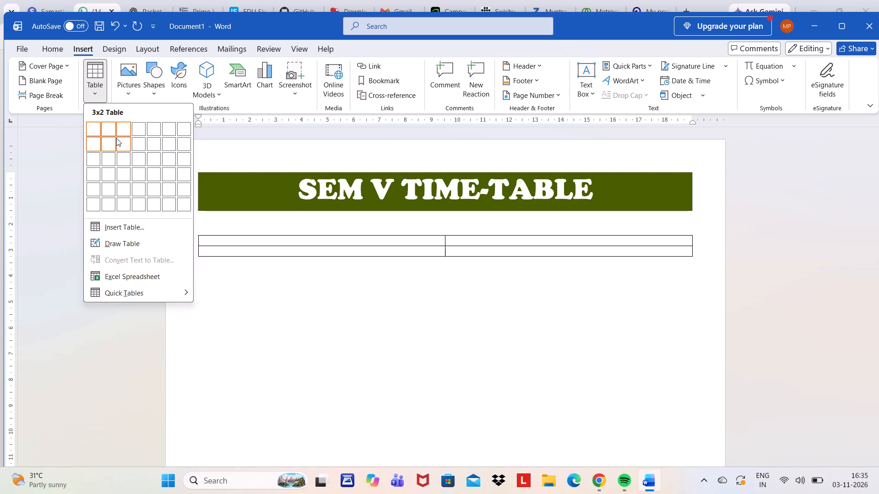
pyautogui.moveTo(116, 138); pyautogui.dragTo(125, 138)
pyautogui.moveTo(125, 138); pyautogui.dragTo(144, 148)
pyautogui.moveTo(144, 148); pyautogui.dragTo(143, 147)
pyautogui.moveTo(143, 147); pyautogui.dragTo(152, 166)
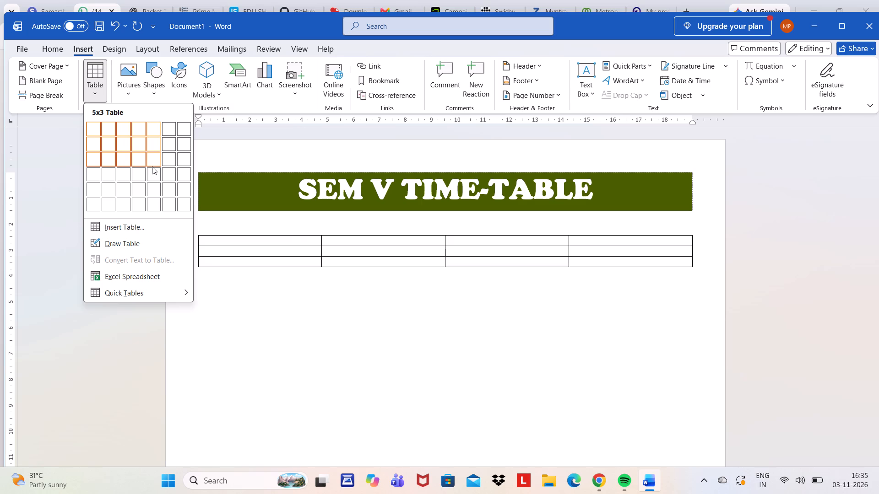
pyautogui.moveTo(152, 166); pyautogui.dragTo(152, 169)
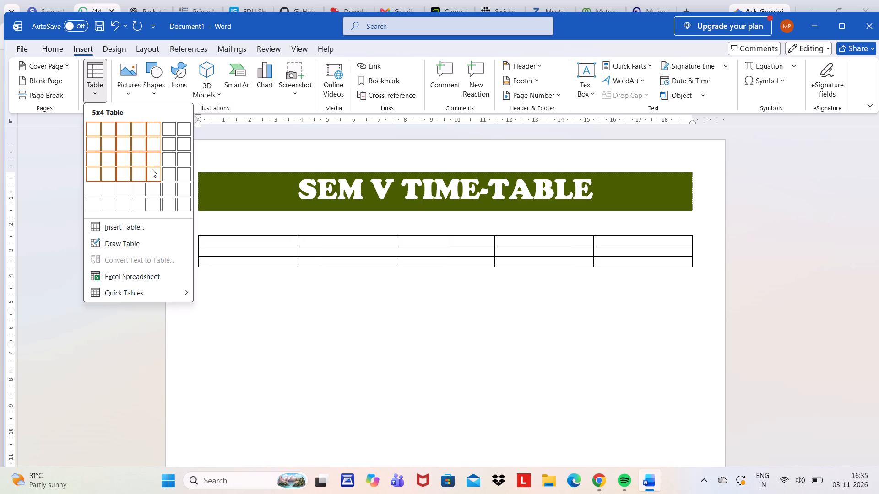
pyautogui.moveTo(152, 169); pyautogui.dragTo(154, 176)
pyautogui.moveTo(154, 176); pyautogui.dragTo(157, 201)
pyautogui.click(157, 201)
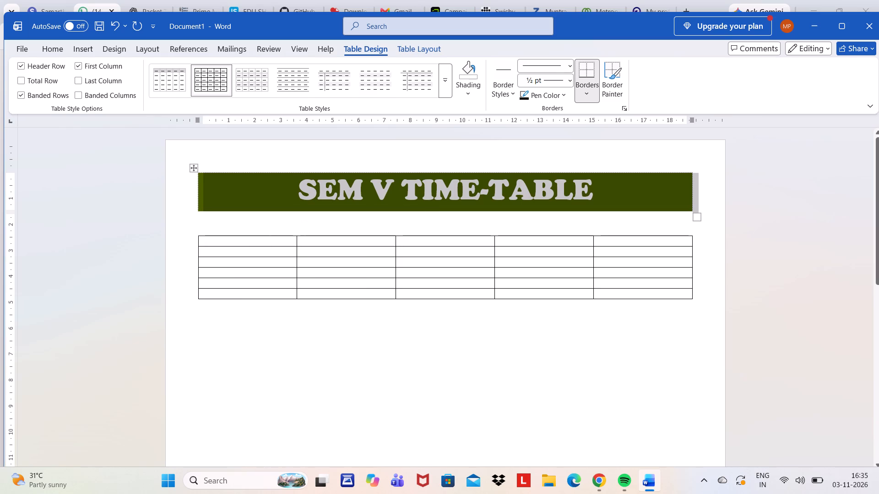
# Fill the table's first row with the column headers DATE, DAY, TIME, PAPER and CODE.
pyautogui.click(260, 239)
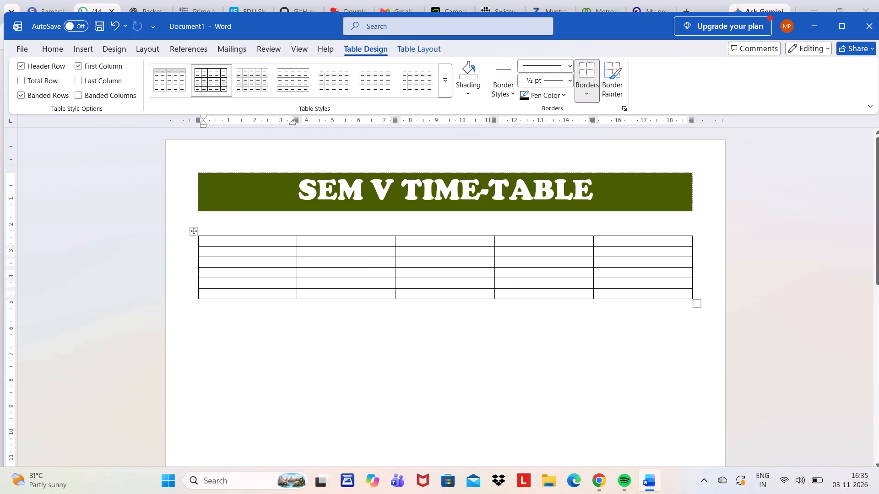
pyautogui.write('DAAt')
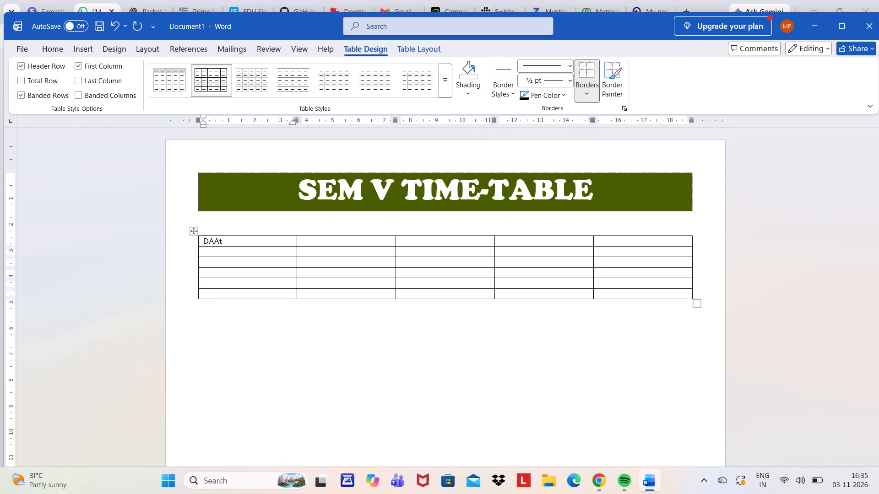
pyautogui.press('BackSpace')
pyautogui.press('BackSpace')
pyautogui.write('TE')
pyautogui.press('Right')
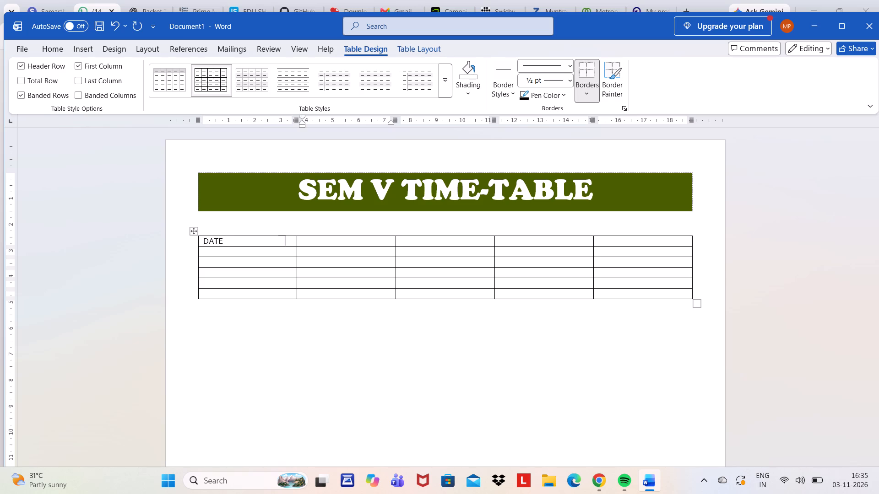
pyautogui.write('DAY')
pyautogui.press('Right')
pyautogui.write('TI<E')
pyautogui.hotkey('shift', 'BackSpace')
pyautogui.hotkey('shift', 'BackSpace')
pyautogui.write('ME')
pyautogui.hotkey('shift', 'Right')
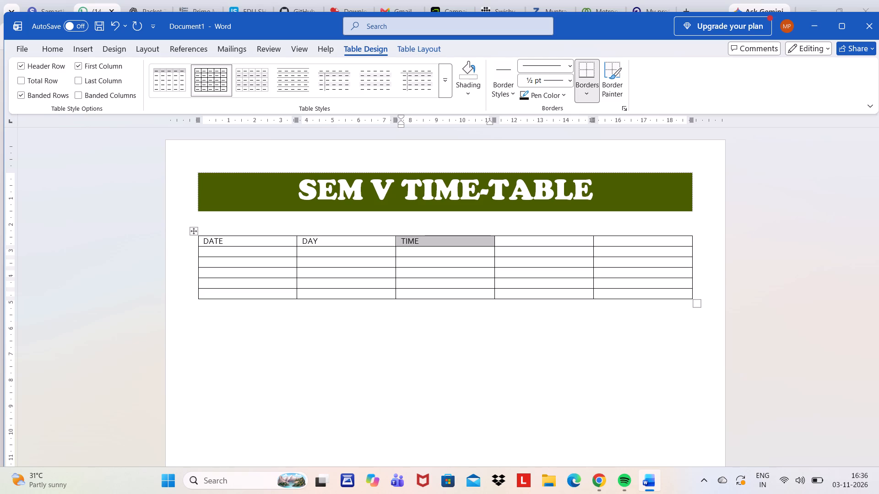
pyautogui.press('Right')
pyautogui.write('PAPER')
pyautogui.press('Right')
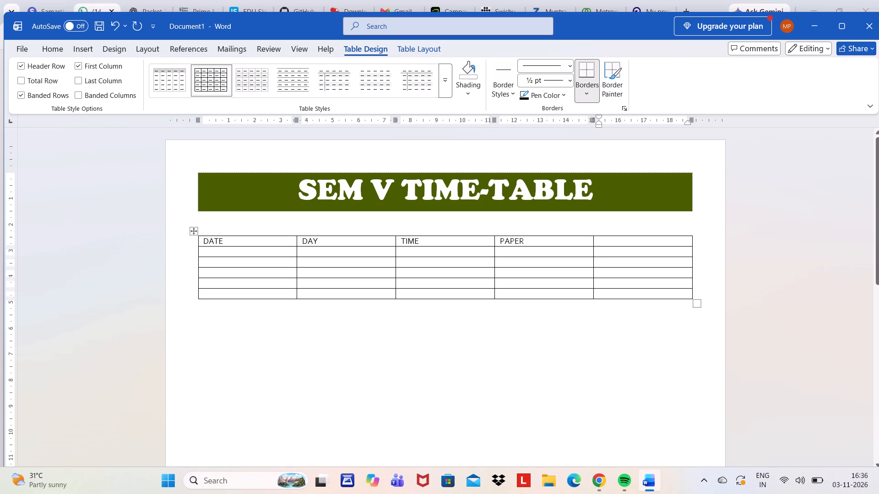
pyautogui.write('COF')
pyautogui.hotkey('shift', 'BackSpace')
pyautogui.write('DE')
# Enter 16 in the first cell of the row beneath the column headers.
pyautogui.press('Down')
pyautogui.press('Left')
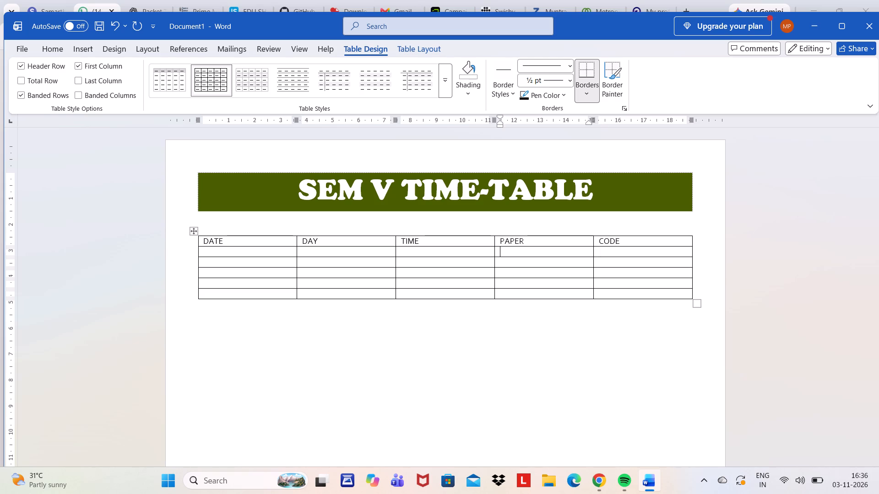
pyautogui.press('Left')
pyautogui.press('Left')
pyautogui.press('Left')
pyautogui.write('16')
pyautogui.press('BackSpace')
pyautogui.press('BackSpace')
pyautogui.write('16')
pyautogui.write('th')
pyautogui.press('BackSpace')
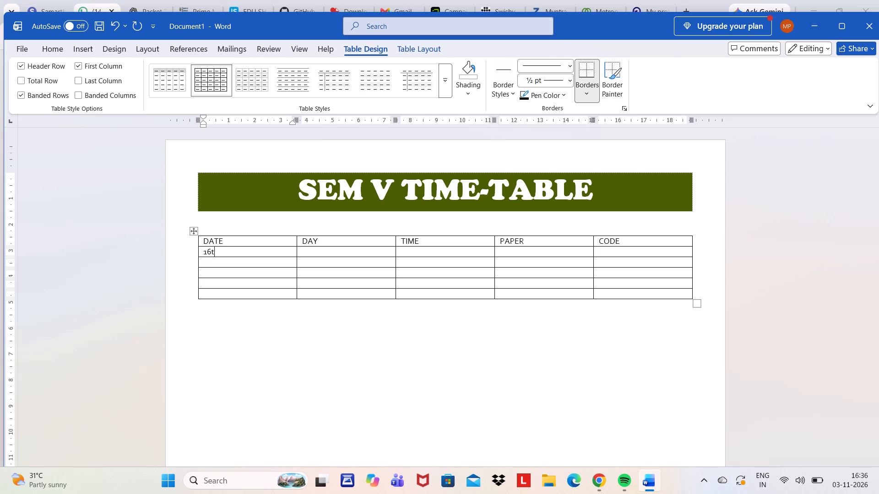
pyautogui.press('BackSpace')
pyautogui.write('TH')
pyautogui.press('BackSpace')
pyautogui.press('BackSpace')
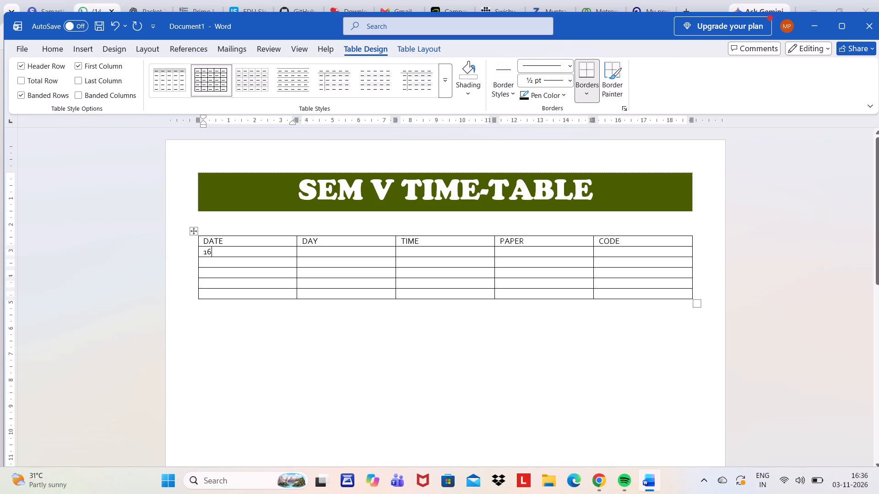
# Change the first column's header to "DAY and DATES".
pyautogui.click(238, 238)
pyautogui.press('BackSpace')
pyautogui.press('BackSpace')
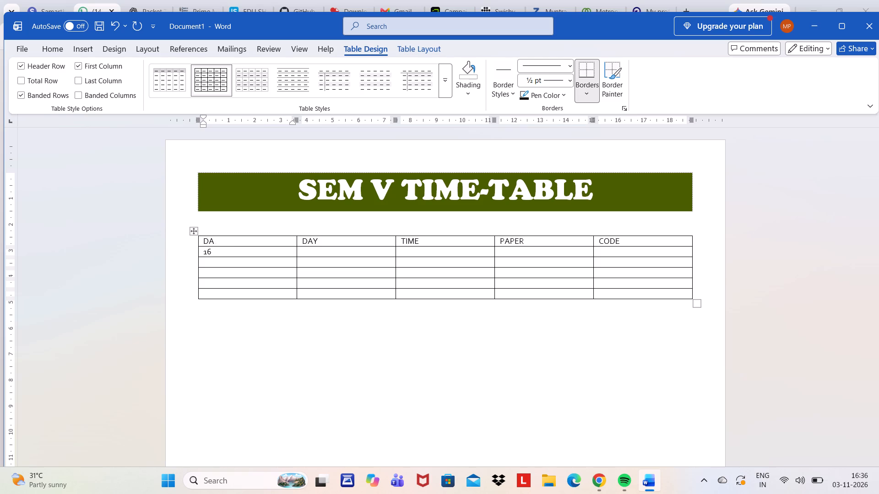
pyautogui.write('y')
pyautogui.press('space')
pyautogui.press('BackSpace')
pyautogui.press('BackSpace')
pyautogui.press('BackSpace')
pyautogui.write('AY and')
pyautogui.press('space')
pyautogui.write('DAT')
pyautogui.write('ES')
# Make the word DAY plural in the first column's header, so it reads "DAYS and DATES".
pyautogui.press('Left')
pyautogui.press('Left')
pyautogui.press('Left')
pyautogui.press('Left')
pyautogui.press('Left')
pyautogui.press('Left')
pyautogui.press('Left')
pyautogui.press('Left')
pyautogui.press('Left')
pyautogui.press('Left')
pyautogui.press('s')
pyautogui.press('Right')
pyautogui.press('Left')
pyautogui.press('Left')
pyautogui.press('Right')
pyautogui.press('BackSpace')
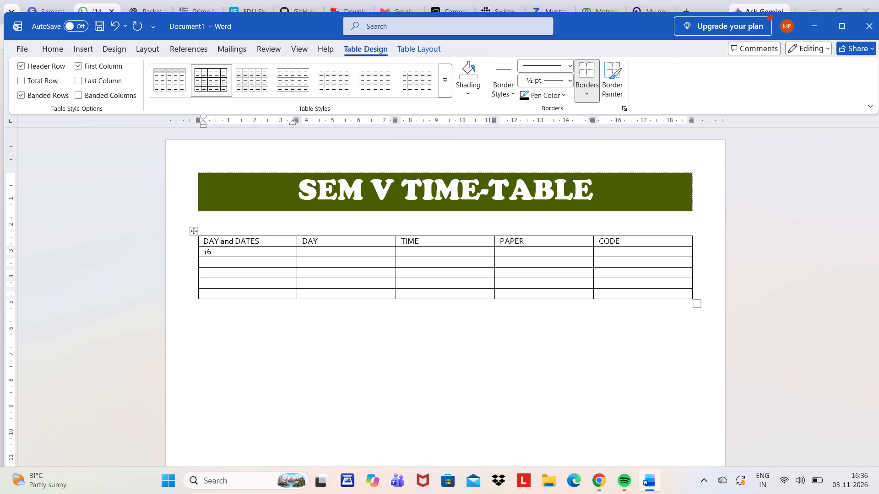
pyautogui.hotkey('shift', 'a')
pyautogui.press('BackSpace')
pyautogui.hotkey('shift', 's')
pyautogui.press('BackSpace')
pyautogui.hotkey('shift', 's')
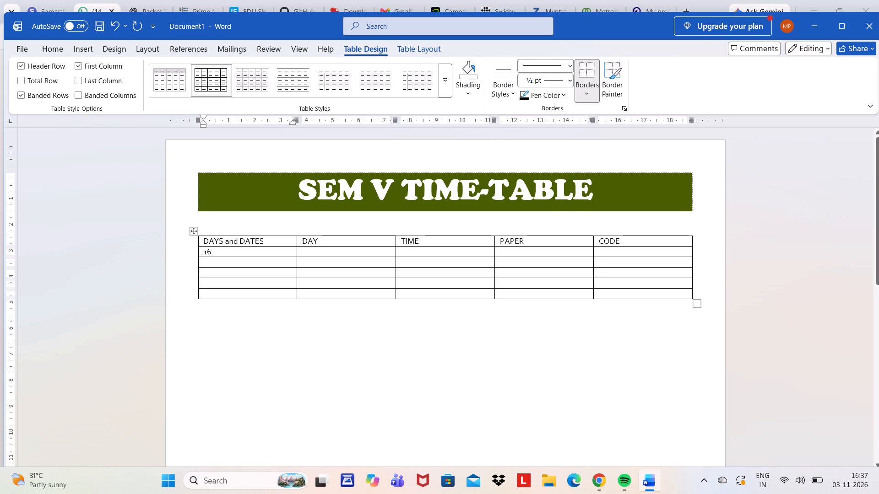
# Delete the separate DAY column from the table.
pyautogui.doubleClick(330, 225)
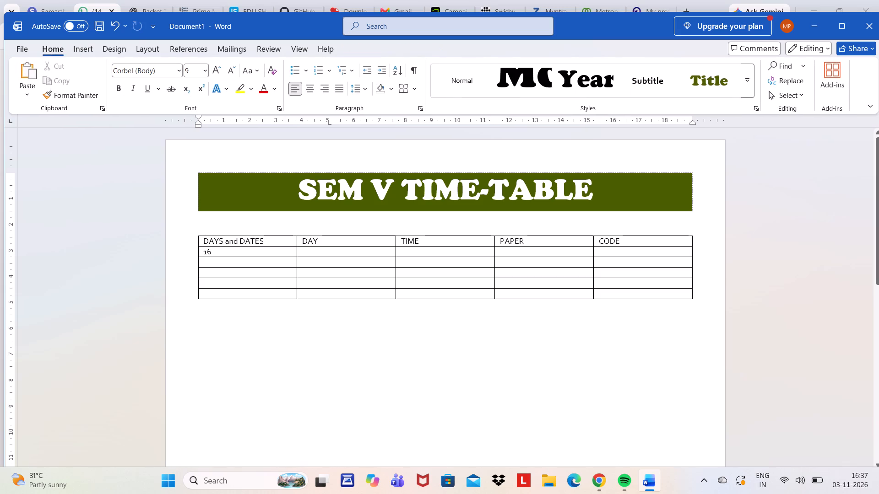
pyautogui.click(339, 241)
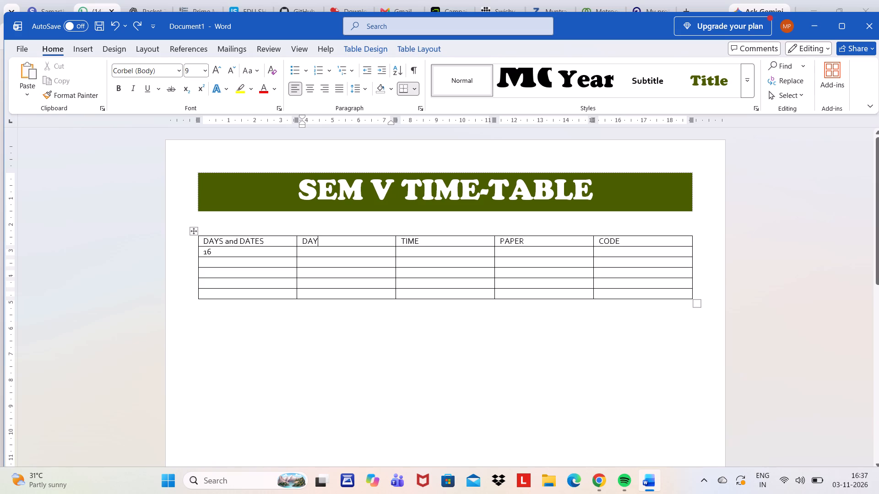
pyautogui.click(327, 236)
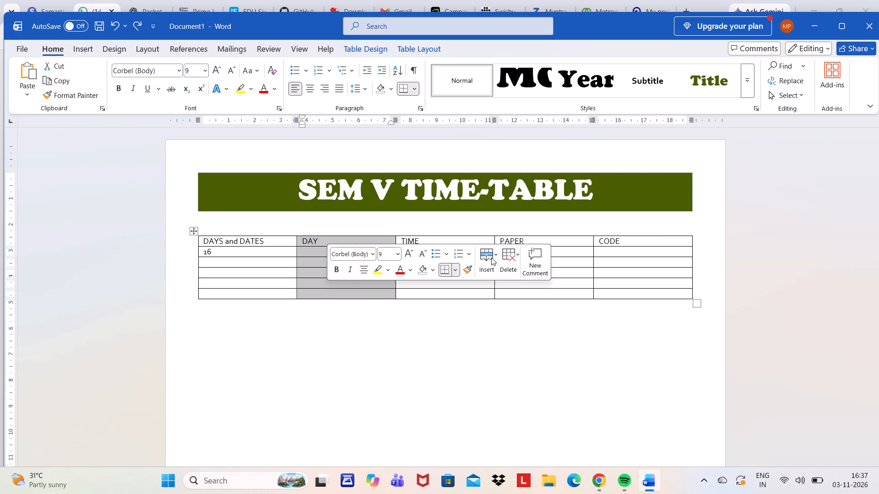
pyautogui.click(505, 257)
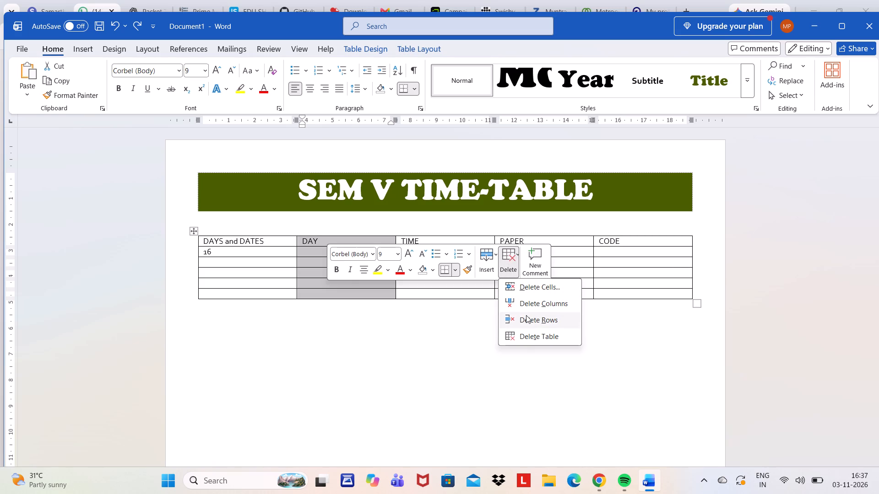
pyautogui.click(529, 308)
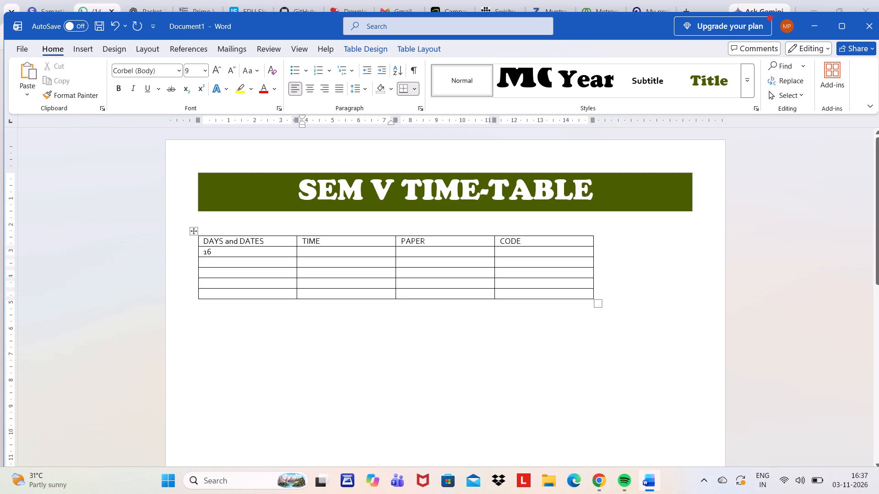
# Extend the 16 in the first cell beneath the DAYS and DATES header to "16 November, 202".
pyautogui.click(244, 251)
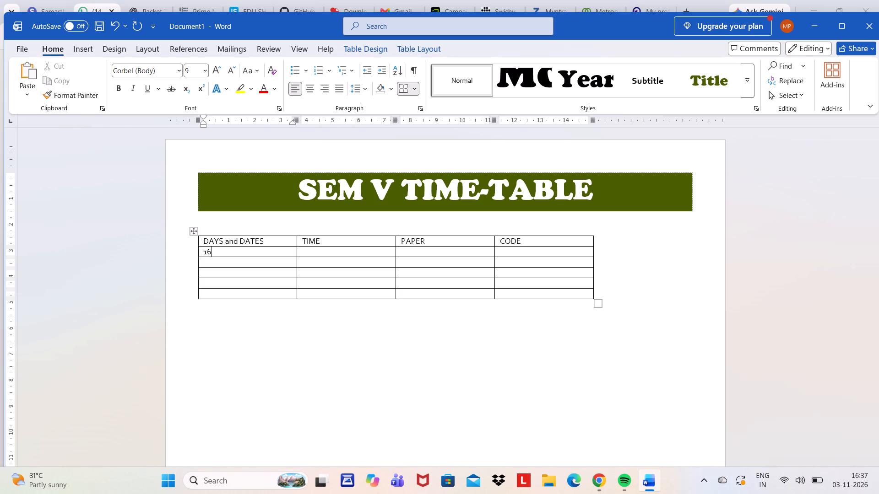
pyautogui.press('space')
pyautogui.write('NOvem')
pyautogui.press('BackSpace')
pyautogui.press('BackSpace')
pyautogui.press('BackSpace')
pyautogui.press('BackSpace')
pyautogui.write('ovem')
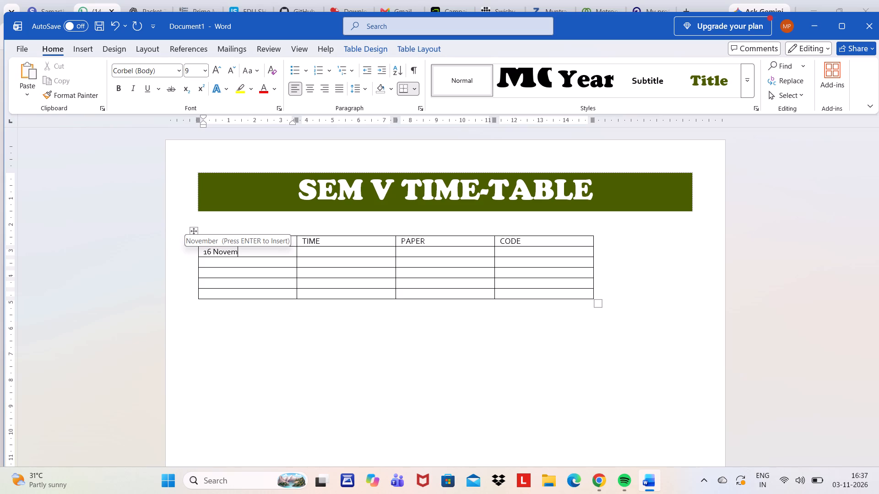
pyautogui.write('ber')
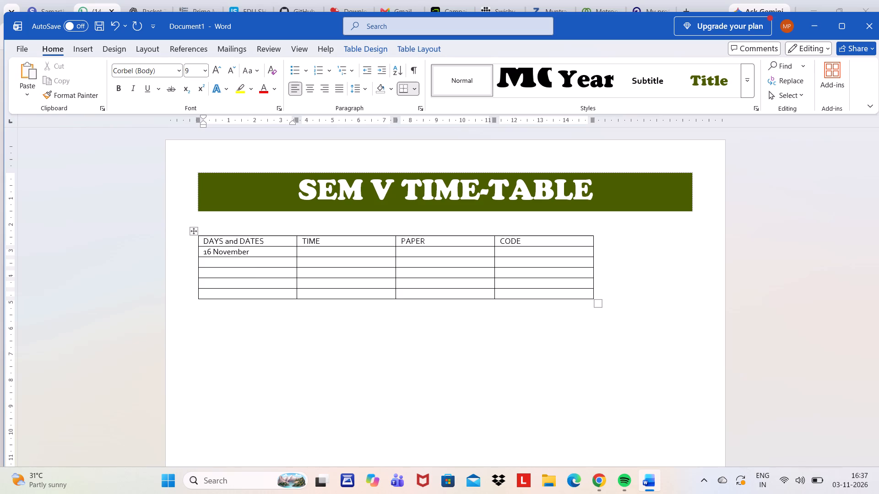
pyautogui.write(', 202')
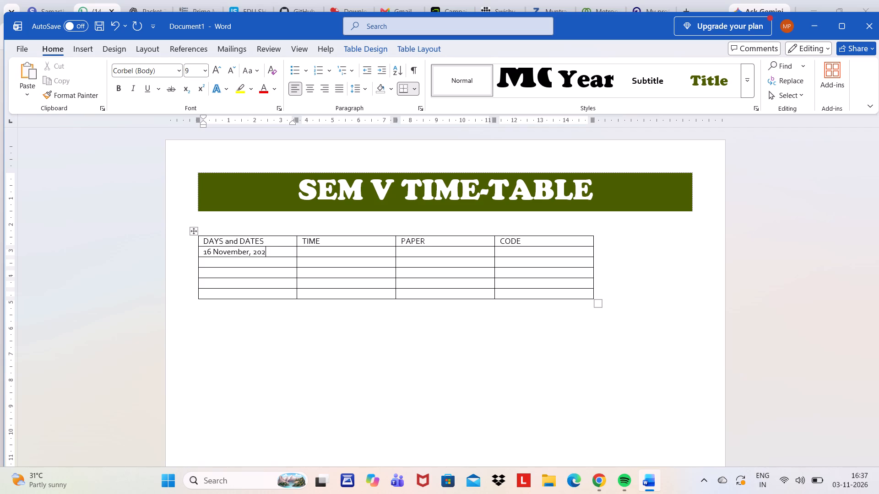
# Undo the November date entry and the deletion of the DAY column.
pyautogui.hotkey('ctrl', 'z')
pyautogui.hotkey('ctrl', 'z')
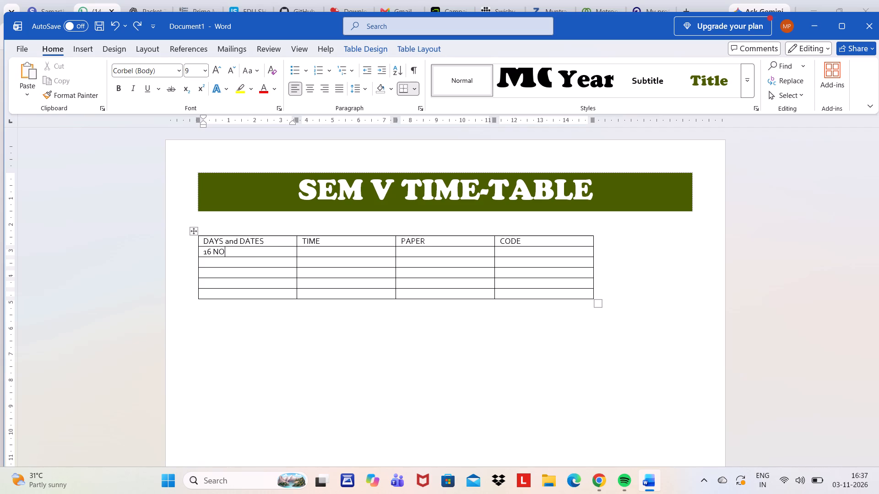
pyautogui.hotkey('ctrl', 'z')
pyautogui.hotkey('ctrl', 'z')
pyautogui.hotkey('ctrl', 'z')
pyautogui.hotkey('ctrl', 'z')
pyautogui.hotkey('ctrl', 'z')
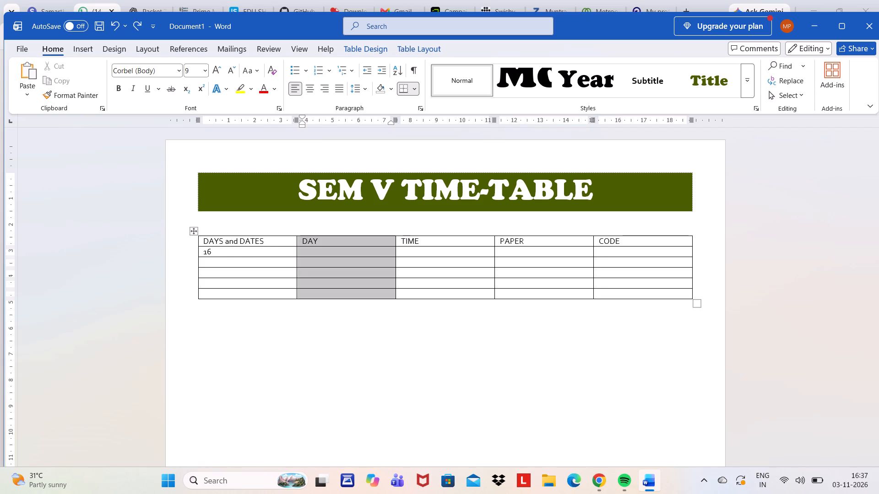
# Complete the 16 in the first cell beneath the DAYS and DATES header as "16 November, 2026".
pyautogui.click(244, 251)
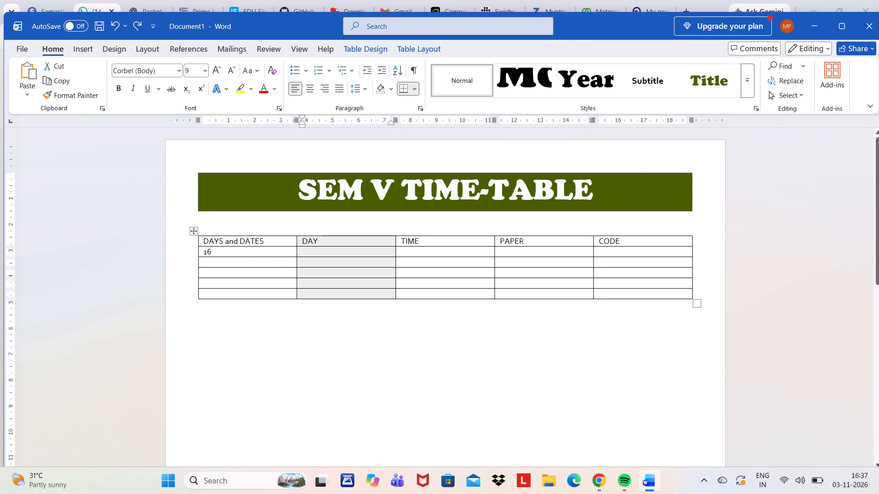
pyautogui.press('space')
pyautogui.write('November')
pyautogui.press('space')
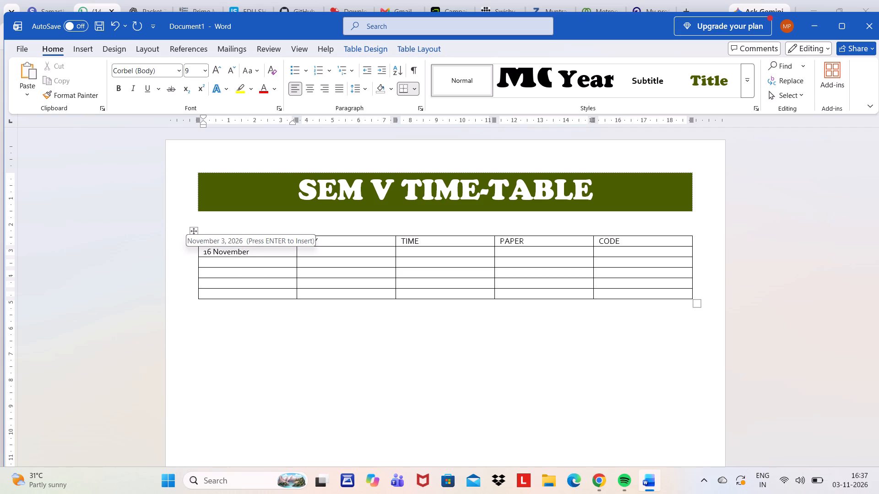
pyautogui.press('BackSpace')
pyautogui.write(', 202')
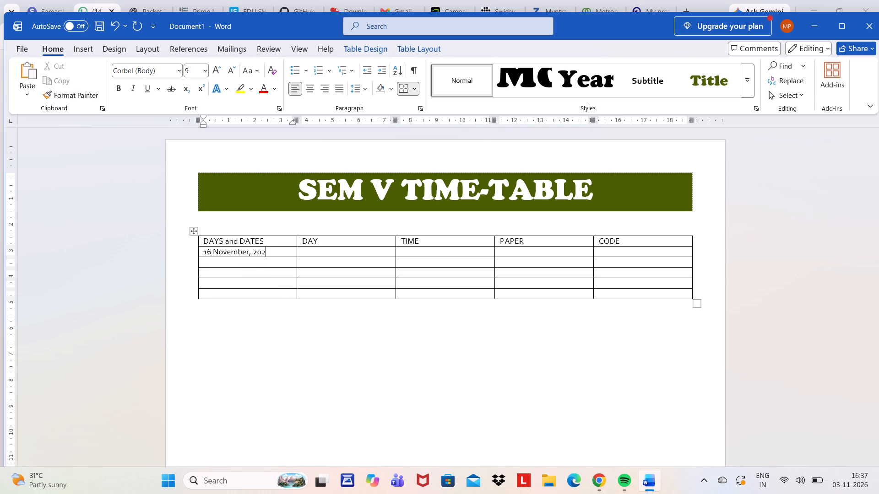
pyautogui.press('6')
# Enter the date "18 November, 2026" in the second cell beneath the DAYS and DATES header.
pyautogui.press('Down')
pyautogui.write('19')
pyautogui.press('BackSpace')
pyautogui.write('8 Novembet')
pyautogui.press('BackSpace')
pyautogui.press('r')
pyautogui.write(', 2026')
# Enter the date "20 November, 2026" in the third cell beneath the DAYS and DATES header.
pyautogui.press('Down')
pyautogui.write('20')
pyautogui.press('space')
pyautogui.write('NO')
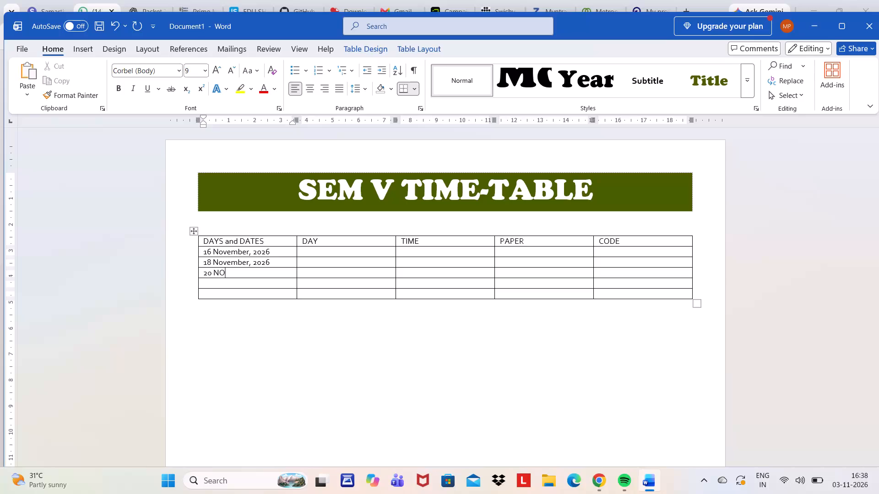
pyautogui.press('BackSpace')
pyautogui.write('ove')
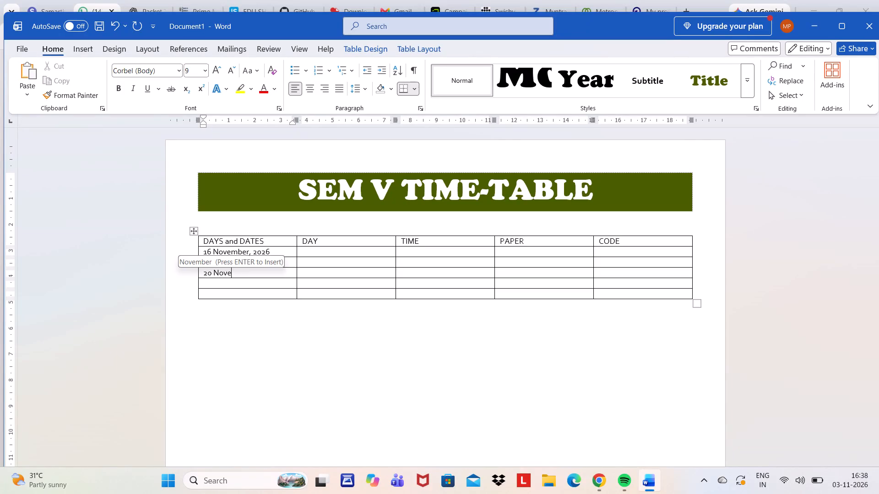
pyautogui.write('mver')
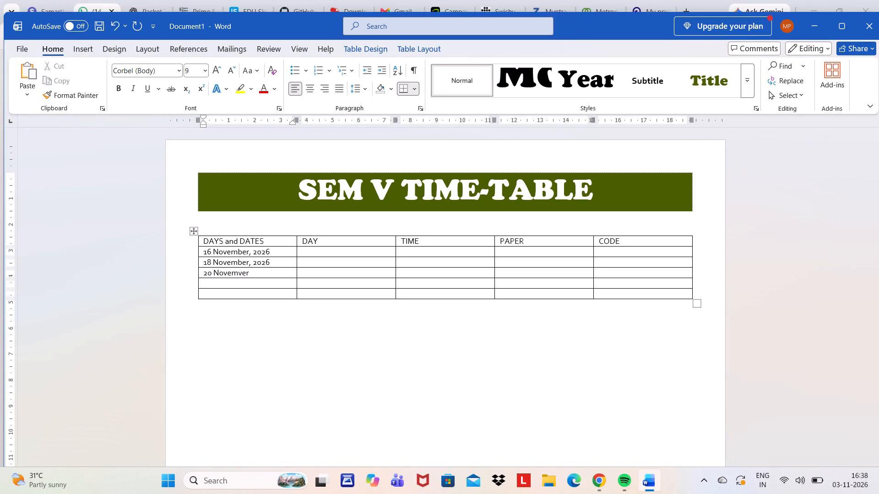
pyautogui.press('BackSpace')
pyautogui.press('BackSpace')
pyautogui.press('BackSpace')
pyautogui.write('ber')
pyautogui.press(',')
pyautogui.press('space')
pyautogui.write('2026')
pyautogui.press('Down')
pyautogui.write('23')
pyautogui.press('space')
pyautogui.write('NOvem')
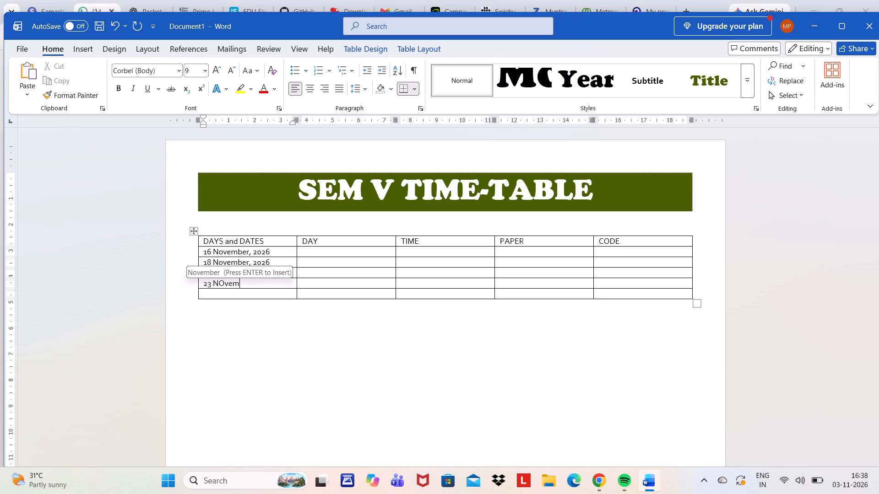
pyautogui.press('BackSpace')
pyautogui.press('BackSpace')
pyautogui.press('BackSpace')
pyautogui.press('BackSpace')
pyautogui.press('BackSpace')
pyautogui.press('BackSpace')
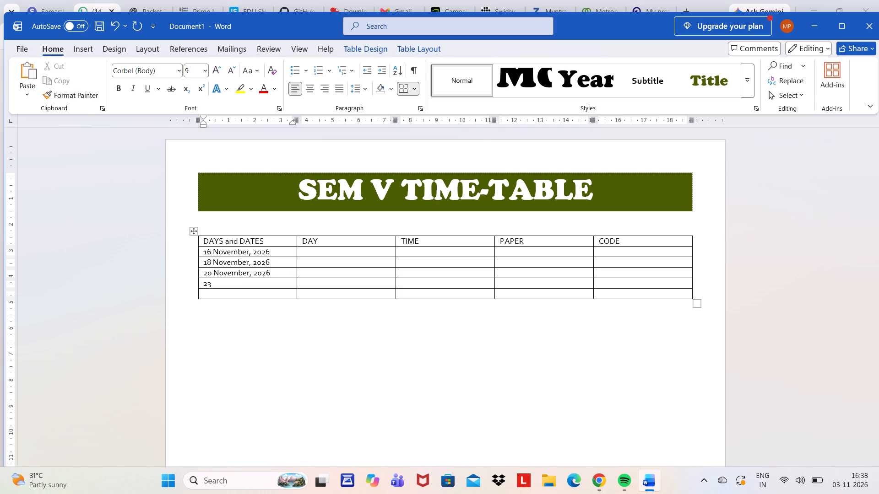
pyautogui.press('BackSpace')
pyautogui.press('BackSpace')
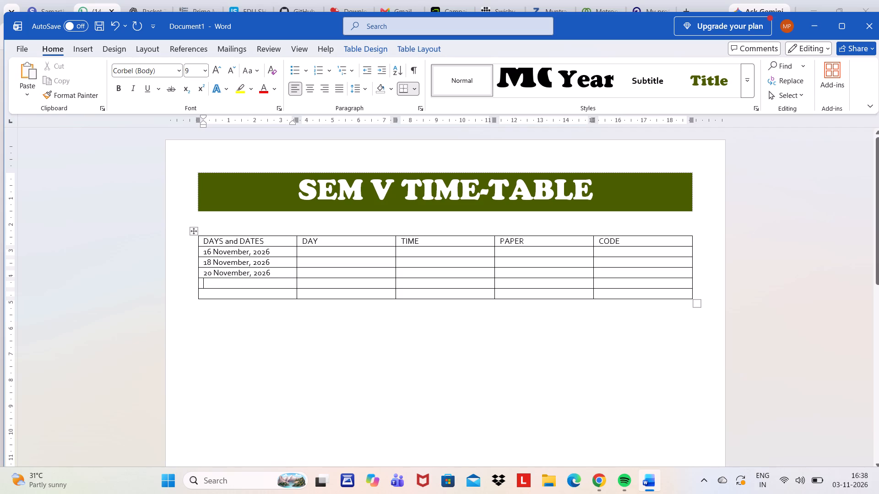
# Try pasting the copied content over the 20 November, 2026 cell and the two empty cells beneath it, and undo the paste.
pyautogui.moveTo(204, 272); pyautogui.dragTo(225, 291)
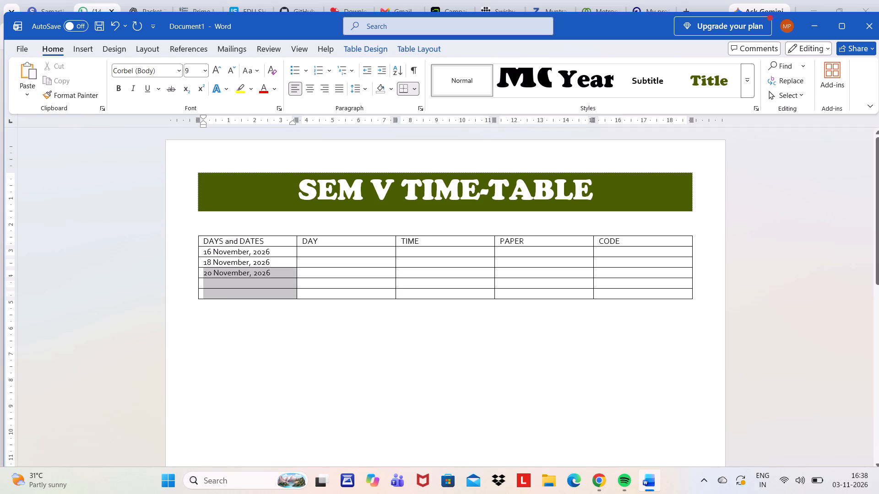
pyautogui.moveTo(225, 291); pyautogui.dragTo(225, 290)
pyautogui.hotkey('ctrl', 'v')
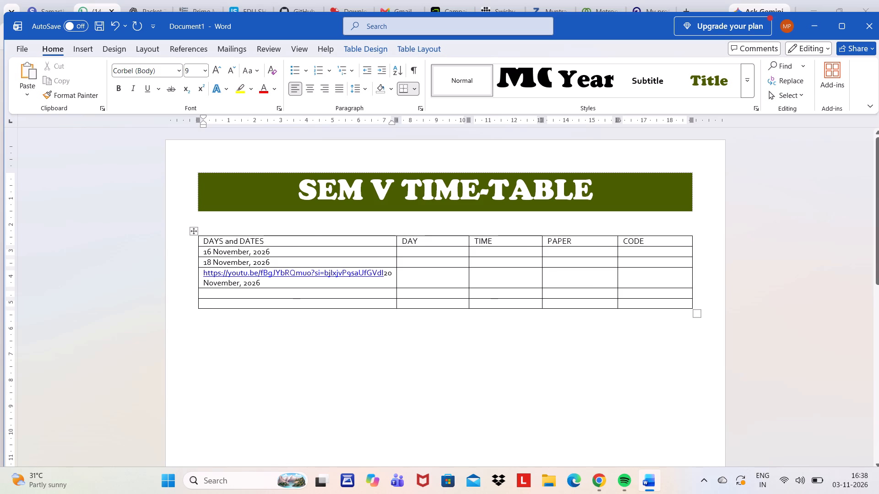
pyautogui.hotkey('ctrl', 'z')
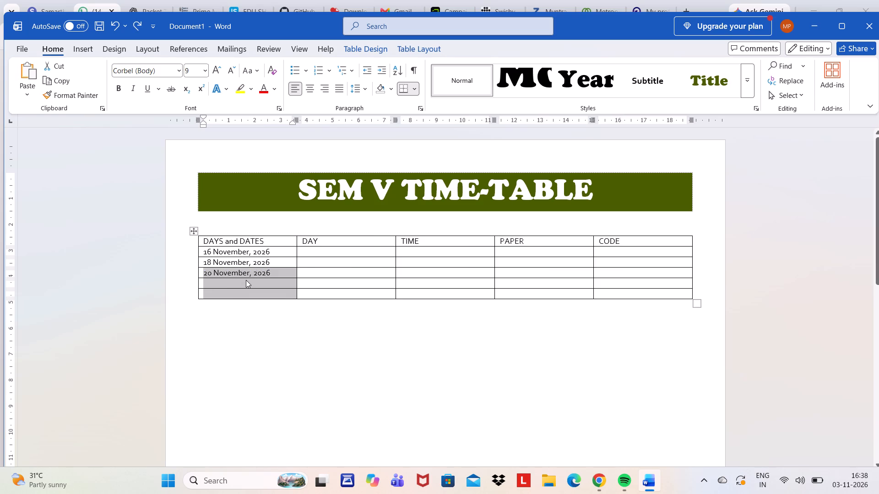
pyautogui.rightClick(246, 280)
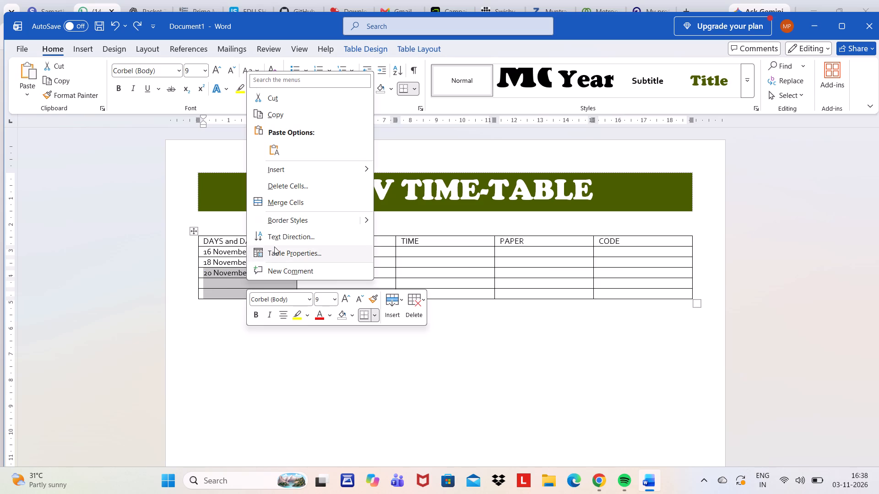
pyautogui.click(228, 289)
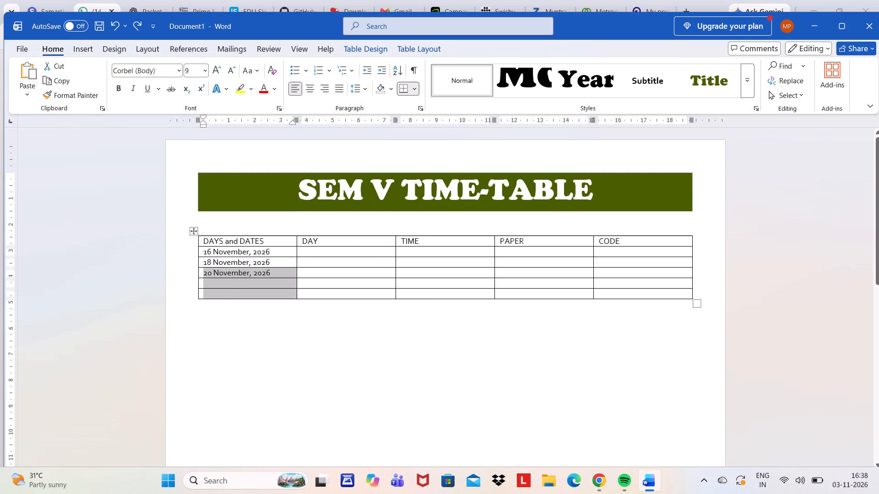
# Copy the date "20 November, 2026" into the two empty cells beneath it in the DAYS and DATES column.
pyautogui.click(241, 285)
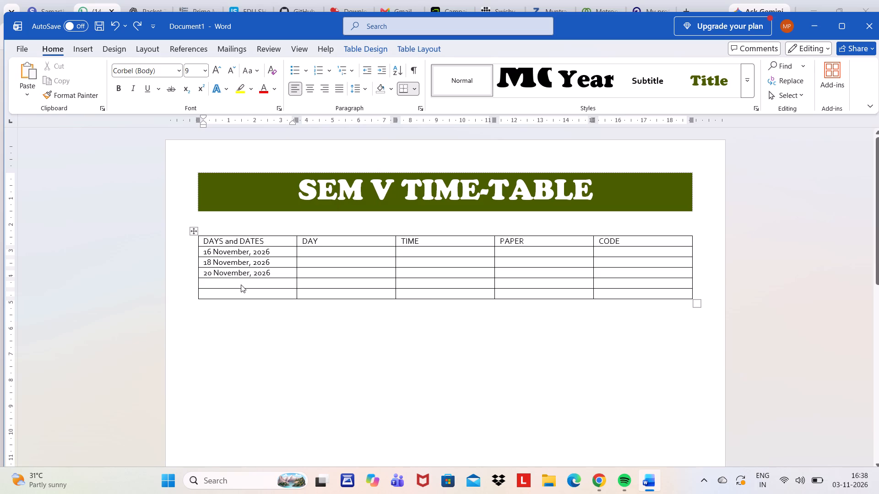
pyautogui.click(241, 285)
pyautogui.moveTo(205, 274); pyautogui.dragTo(271, 270)
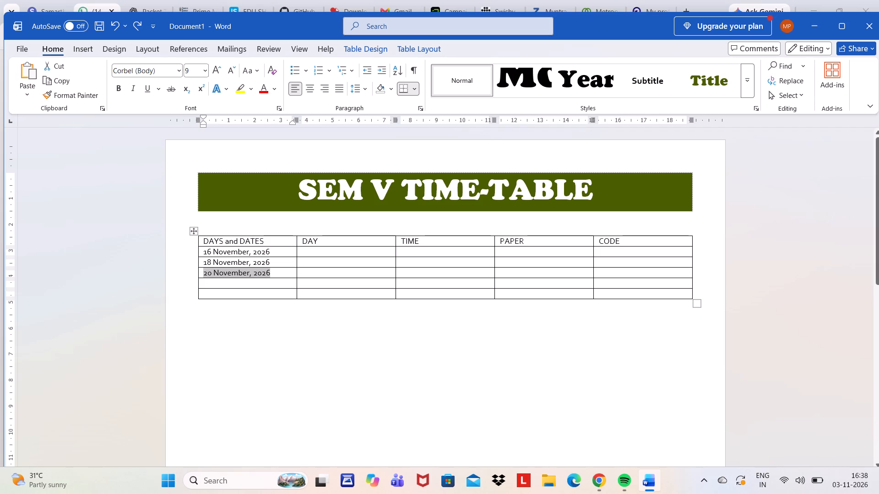
pyautogui.hotkey('ctrl', 'c')
pyautogui.moveTo(204, 281); pyautogui.dragTo(226, 293)
pyautogui.hotkey('ctrl', 'v')
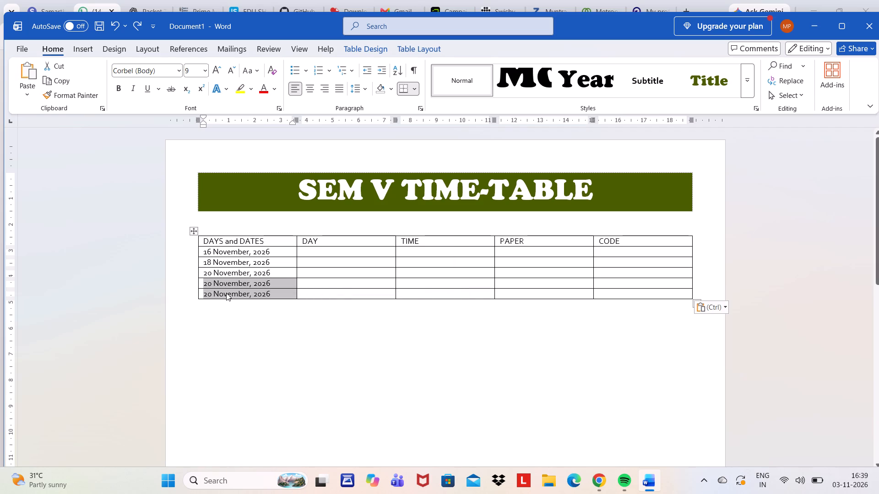
# Change the last two dates in the DAYS and DATES column to 23 November, 2026 and 26 November, 2026.
pyautogui.click(211, 284)
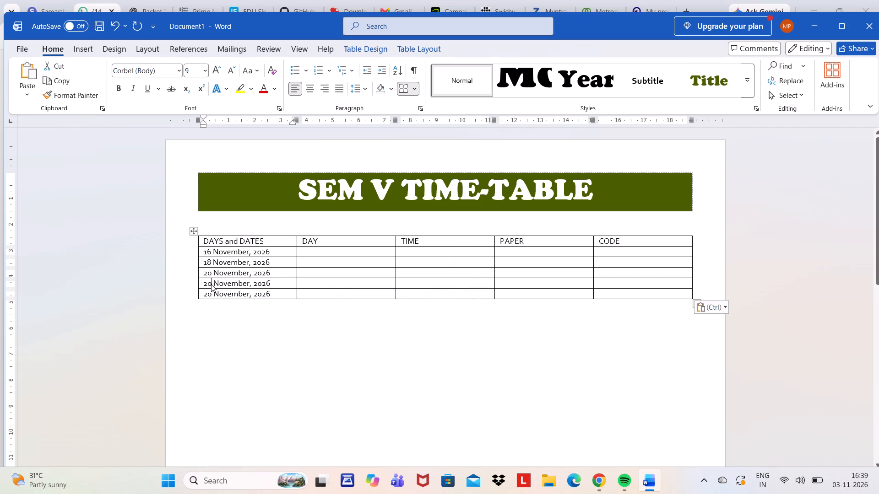
pyautogui.press('BackSpace')
pyautogui.press('3')
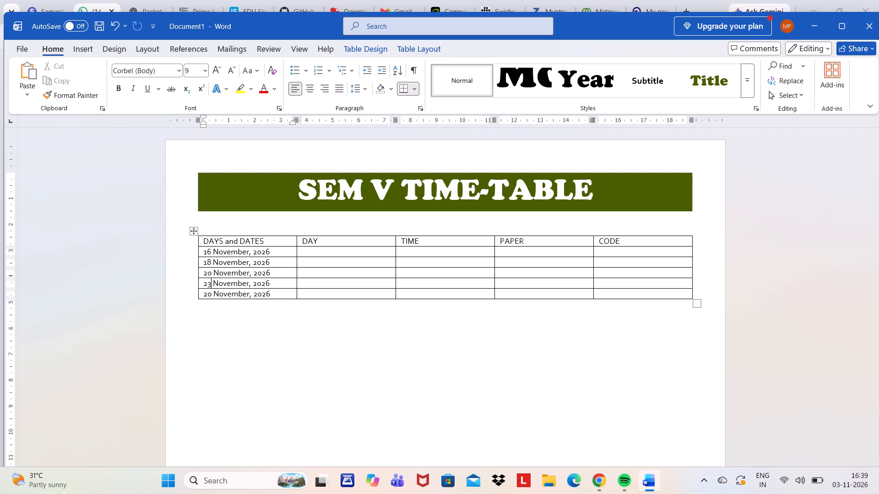
pyautogui.press('Down')
pyautogui.press('BackSpace')
pyautogui.press('6')
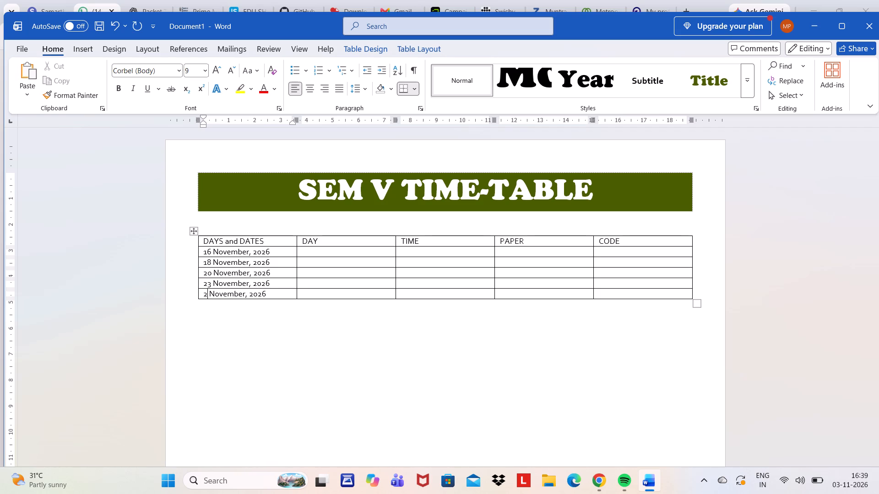
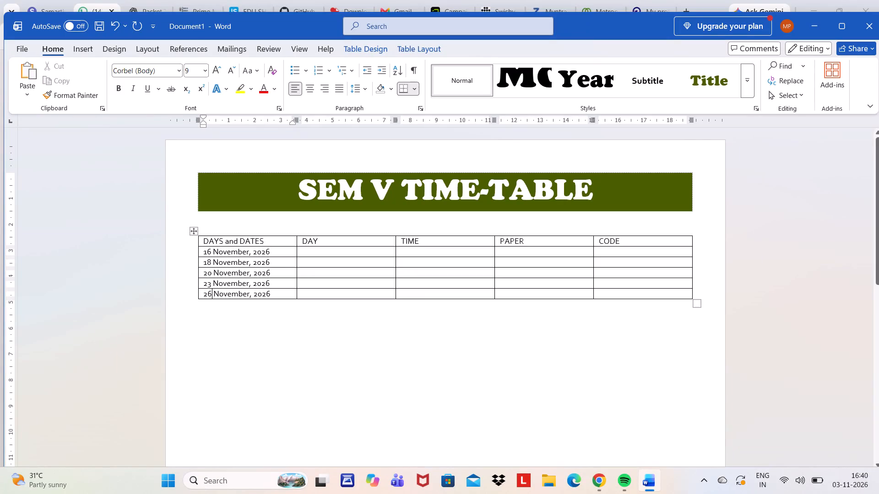
# Fill the DAY column with Monday, Wednesday and Friday for the 16, 18 and 20 November rows.
pyautogui.click(335, 252)
pyautogui.hotkey('shift', 'm')
pyautogui.write('onday')
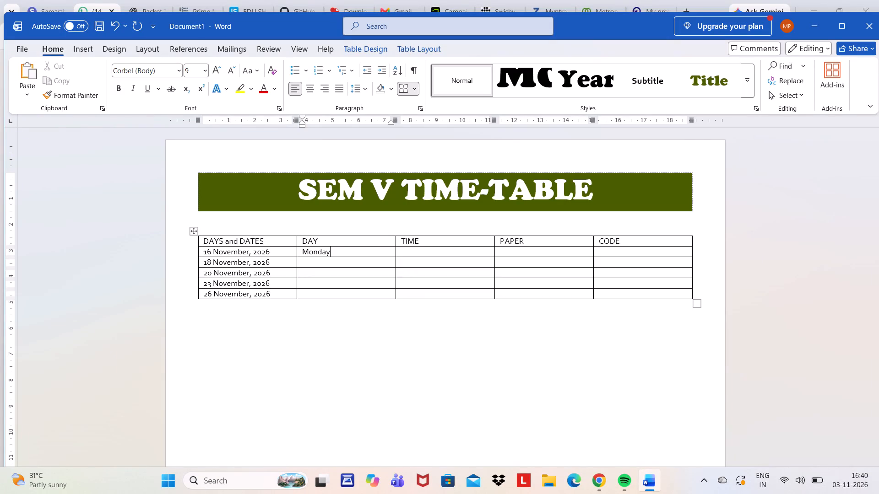
pyautogui.press('Down')
pyautogui.write('WEdnes')
pyautogui.press('BackSpace')
pyautogui.press('BackSpace')
pyautogui.press('BackSpace')
pyautogui.press('BackSpace')
pyautogui.press('BackSpace')
pyautogui.write('ednesday')
pyautogui.press('Down')
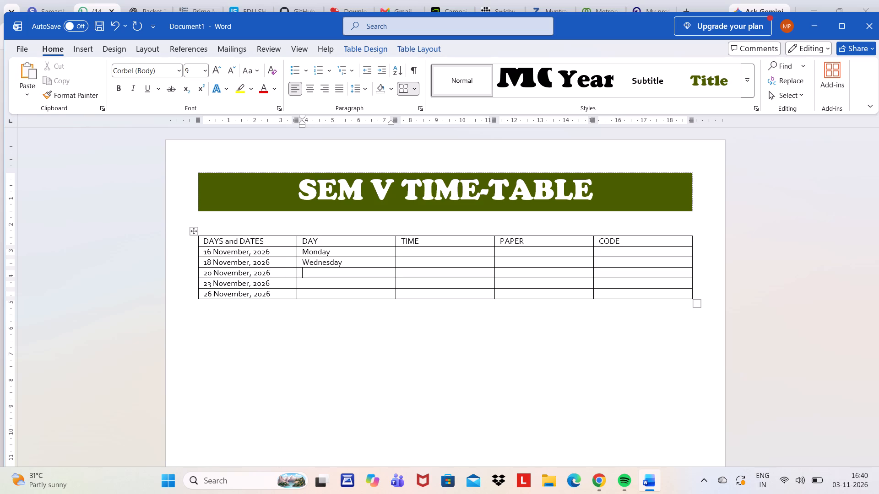
pyautogui.write('Friday')
# Enter Monday and Thursday in the DAY column for the 23 and 26 November rows.
pyautogui.press('Down')
pyautogui.hotkey('shift', 'm')
pyautogui.write('ondya')
pyautogui.press('BackSpace')
pyautogui.press('BackSpace')
pyautogui.write('ay')
pyautogui.press('Down')
pyautogui.hotkey('shift', 'y')
pyautogui.hotkey('shift', 'BackSpace')
pyautogui.write('Thurd')
pyautogui.press('BackSpace')
pyautogui.write('sdsy')
pyautogui.press('BackSpace')
pyautogui.press('BackSpace')
pyautogui.write('ay')
# Enter the time "2.30 to 4.30" in the TIME column for the 16 November row.
pyautogui.press('Right')
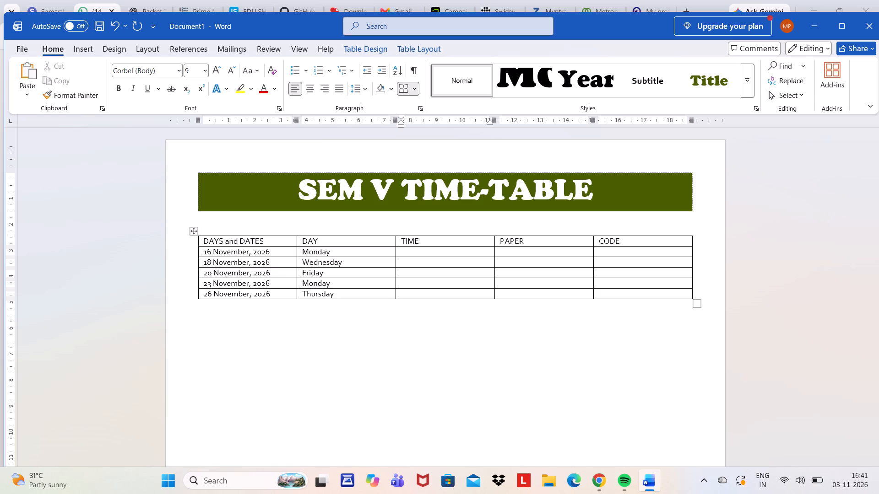
pyautogui.press('Up')
pyautogui.press('Up')
pyautogui.press('Up')
pyautogui.press('Up')
pyautogui.press('2')
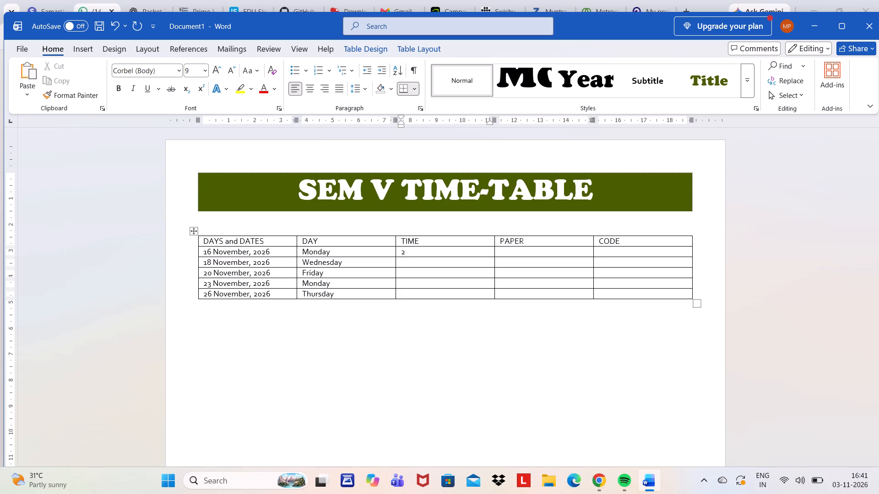
pyautogui.write('.30 to 4.30')
# Copy the time "2.30 to 4.30" into the four empty TIME cells beneath it.
pyautogui.press('Down')
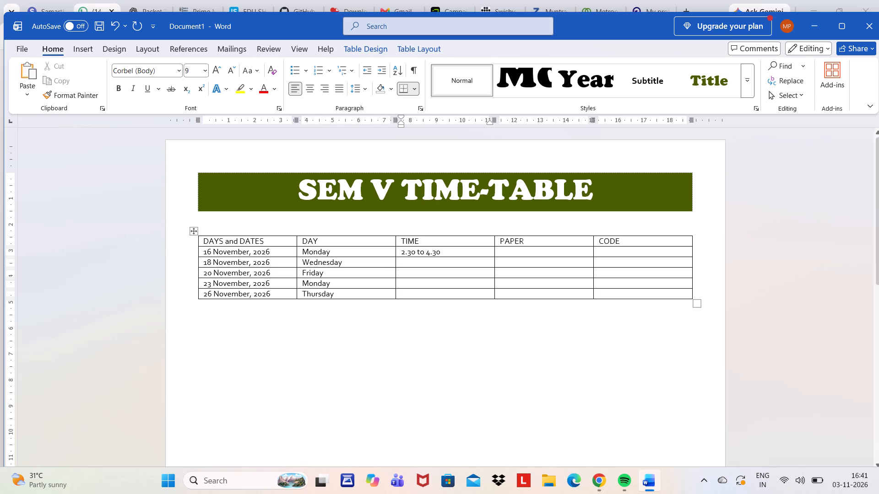
pyautogui.moveTo(402, 250); pyautogui.dragTo(422, 251)
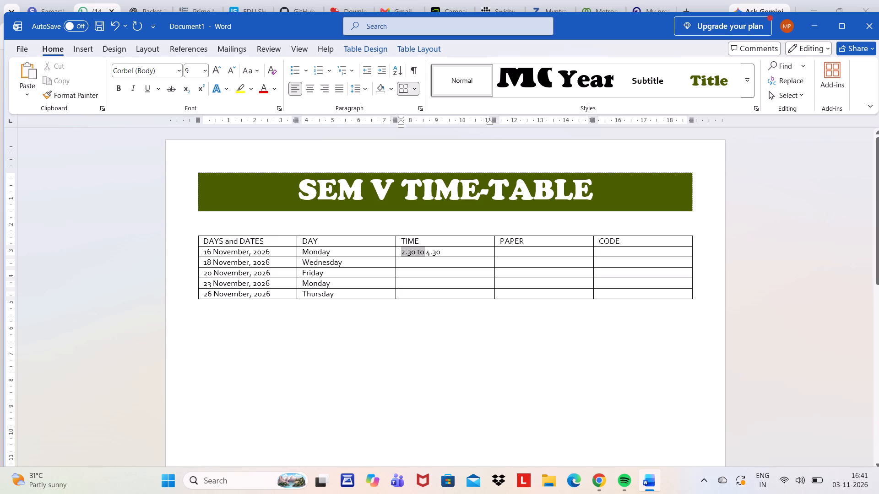
pyautogui.moveTo(422, 251); pyautogui.dragTo(441, 251)
pyautogui.hotkey('ctrl', 'c')
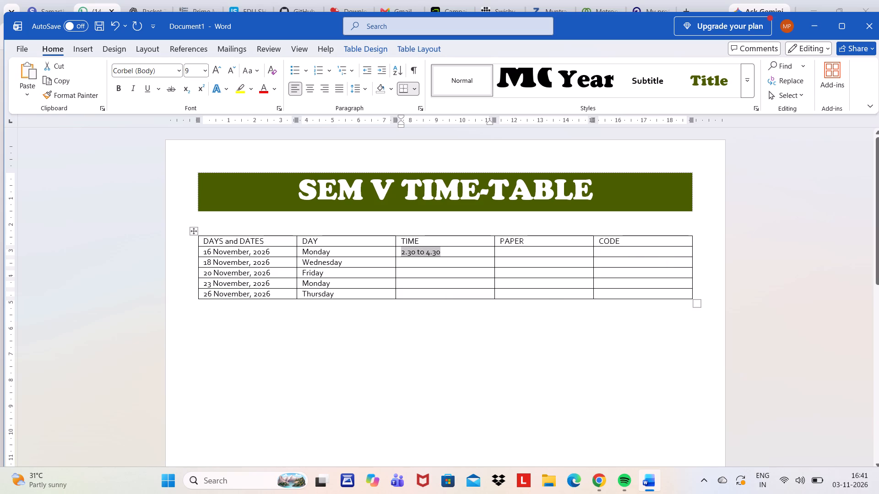
pyautogui.moveTo(405, 262); pyautogui.dragTo(437, 293)
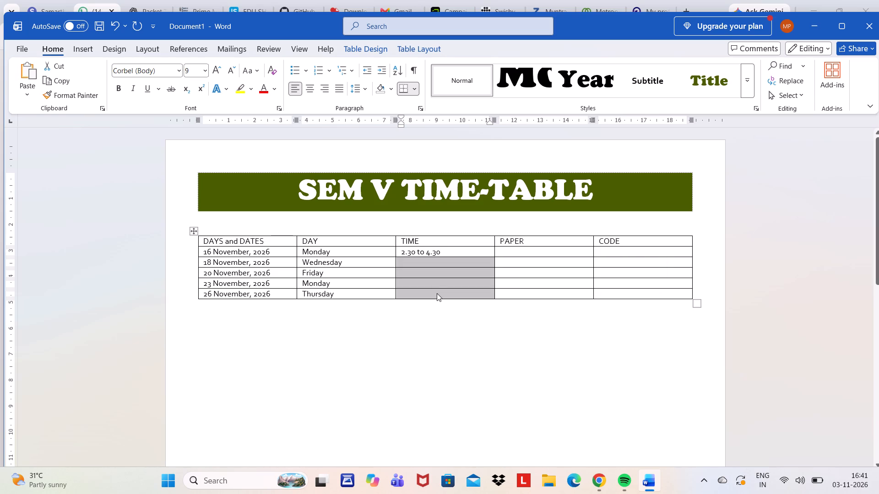
pyautogui.hotkey('ctrl', 'v')
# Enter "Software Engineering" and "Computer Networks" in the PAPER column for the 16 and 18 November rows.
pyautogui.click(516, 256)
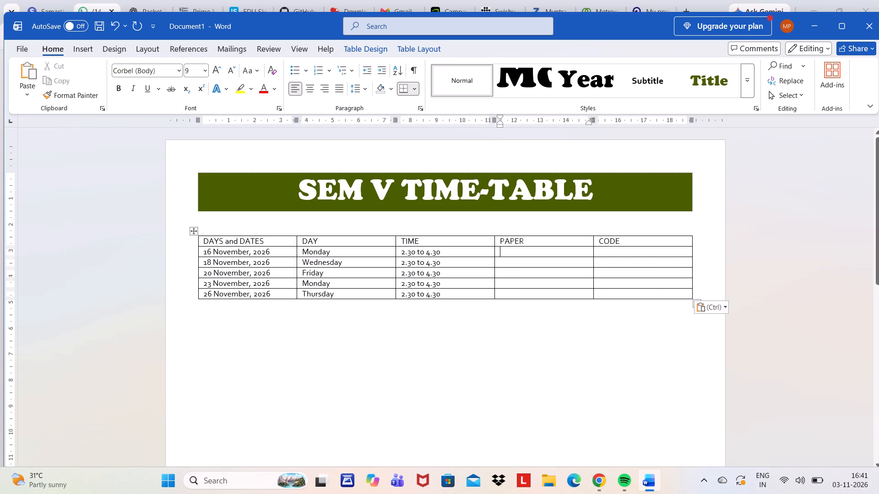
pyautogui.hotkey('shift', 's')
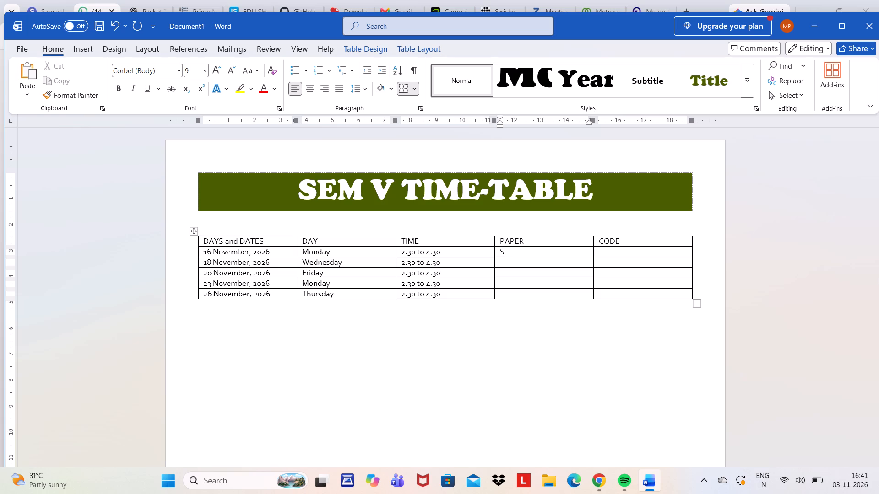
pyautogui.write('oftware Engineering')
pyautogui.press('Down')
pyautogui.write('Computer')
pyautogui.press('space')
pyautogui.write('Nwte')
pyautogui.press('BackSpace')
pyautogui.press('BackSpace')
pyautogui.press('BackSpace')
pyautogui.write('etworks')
# Enter "AI & SC" in the PAPER column for the 20 November row.
pyautogui.press('Down')
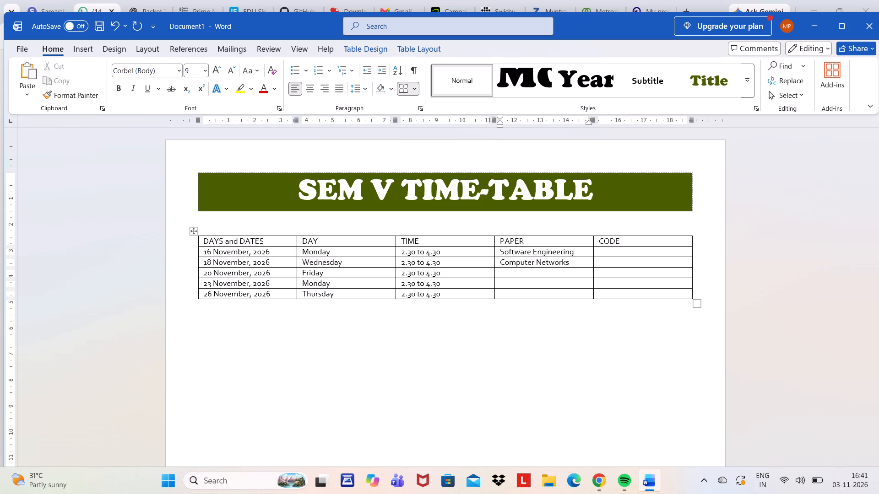
pyautogui.hotkey('shift', 'a')
pyautogui.write('I &')
pyautogui.press('space')
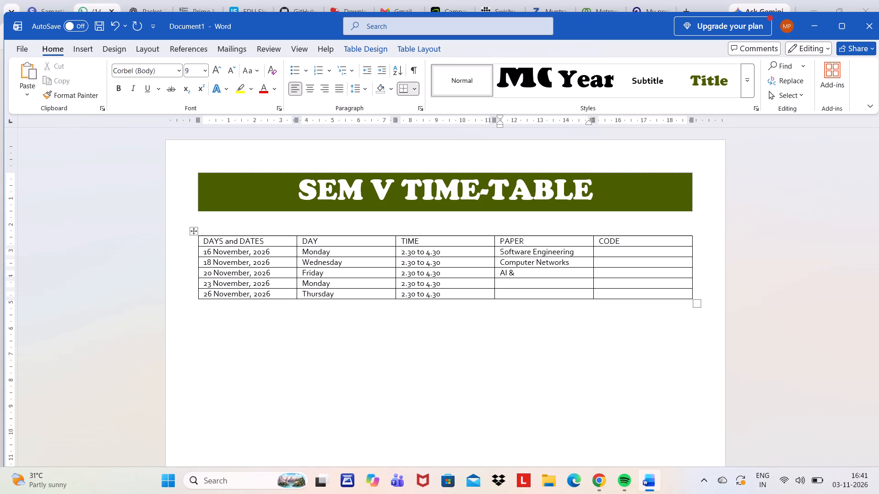
pyautogui.write('SC')
# Replace the first two paper names in the PAPER column with the abbreviations SE and CN.
pyautogui.press('Up')
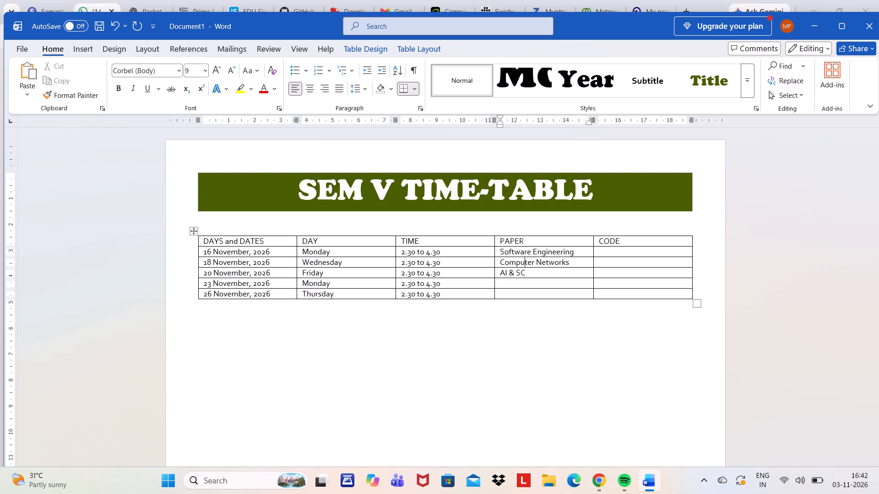
pyautogui.moveTo(500, 250); pyautogui.dragTo(552, 254)
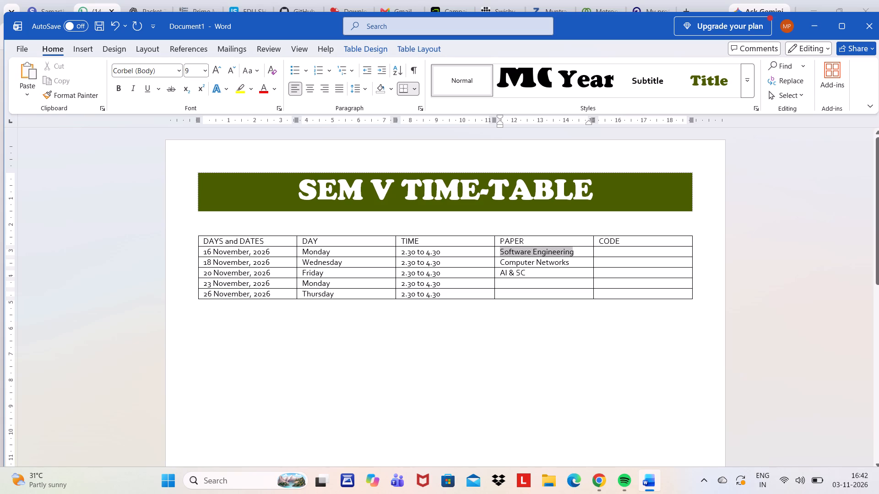
pyautogui.moveTo(552, 254); pyautogui.dragTo(559, 254)
pyautogui.write('SE')
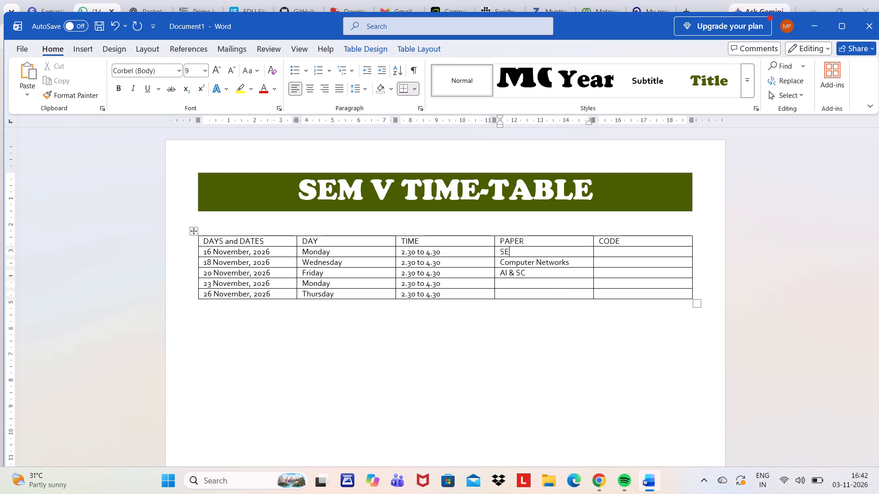
pyautogui.press('Down')
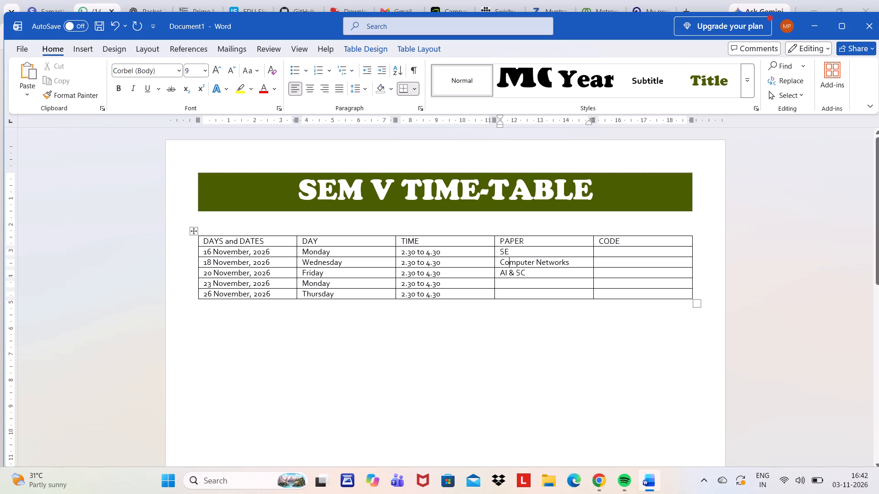
pyautogui.moveTo(501, 263); pyautogui.dragTo(554, 263)
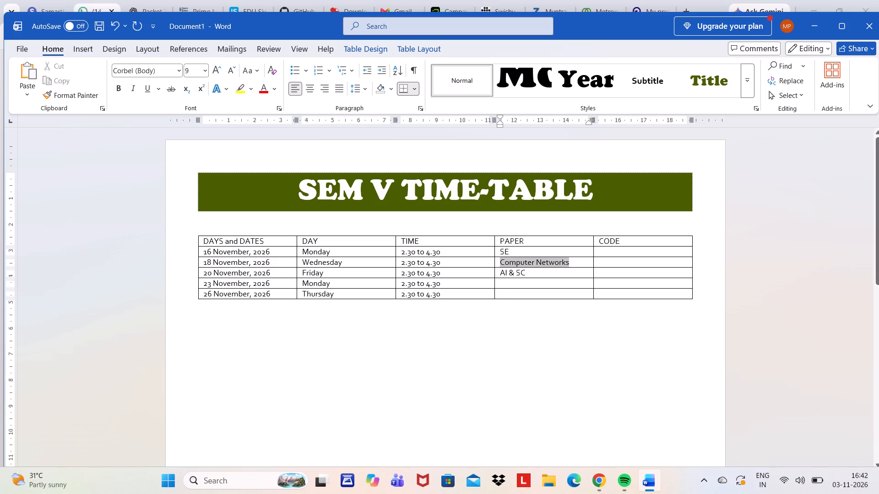
pyautogui.moveTo(554, 263); pyautogui.dragTo(562, 264)
pyautogui.write('CM')
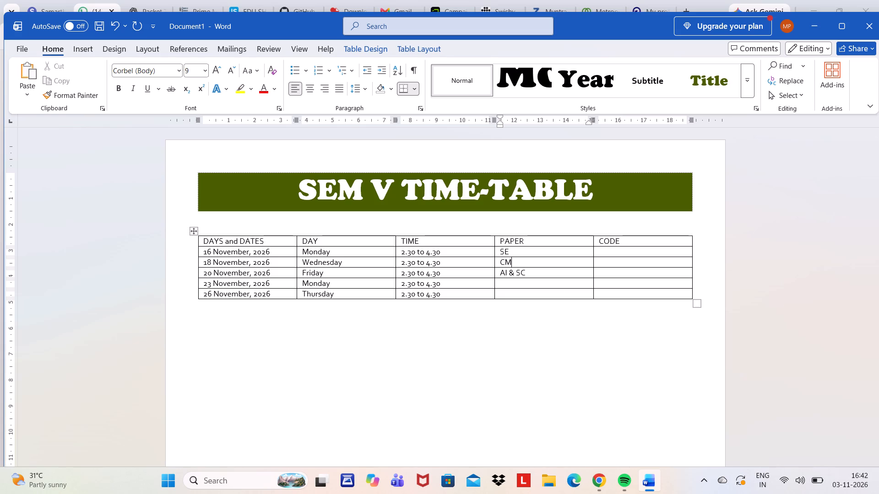
pyautogui.hotkey('shift', 'BackSpace')
pyautogui.hotkey('shift', 'n')
# Enter IP and MDM in the PAPER column for the 23 and 26 November rows.
pyautogui.press('Down')
pyautogui.press('Down')
pyautogui.write('IP')
pyautogui.press('Left')
pyautogui.press('Down')
pyautogui.write('MDM')
# Enter the code 2145111 in the CODE column for the SE paper.
pyautogui.click(623, 254)
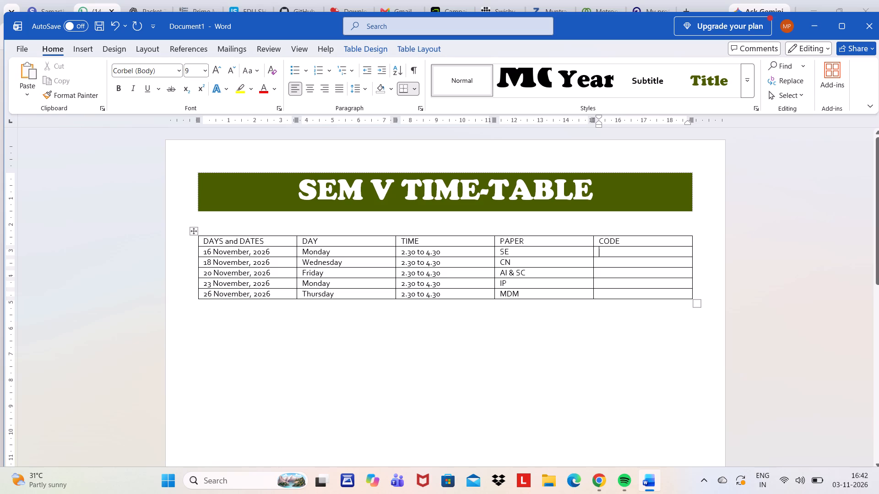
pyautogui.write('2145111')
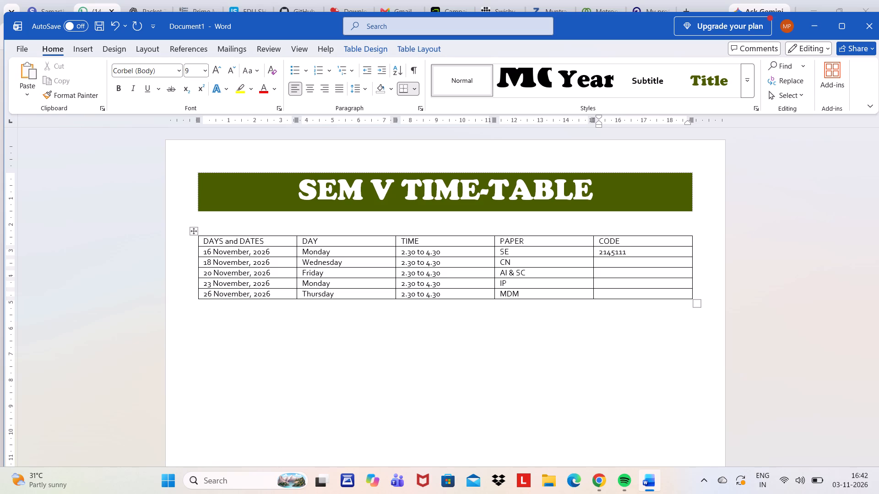
# Enter the codes 2145112, 2145113, 2145143 and 2315211 in the CODE column for the CN, AI & SC, IP and MDM papers.
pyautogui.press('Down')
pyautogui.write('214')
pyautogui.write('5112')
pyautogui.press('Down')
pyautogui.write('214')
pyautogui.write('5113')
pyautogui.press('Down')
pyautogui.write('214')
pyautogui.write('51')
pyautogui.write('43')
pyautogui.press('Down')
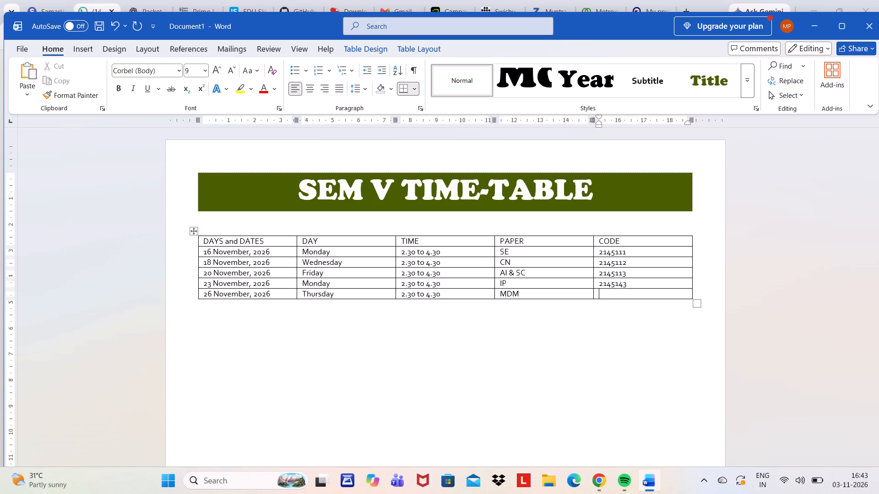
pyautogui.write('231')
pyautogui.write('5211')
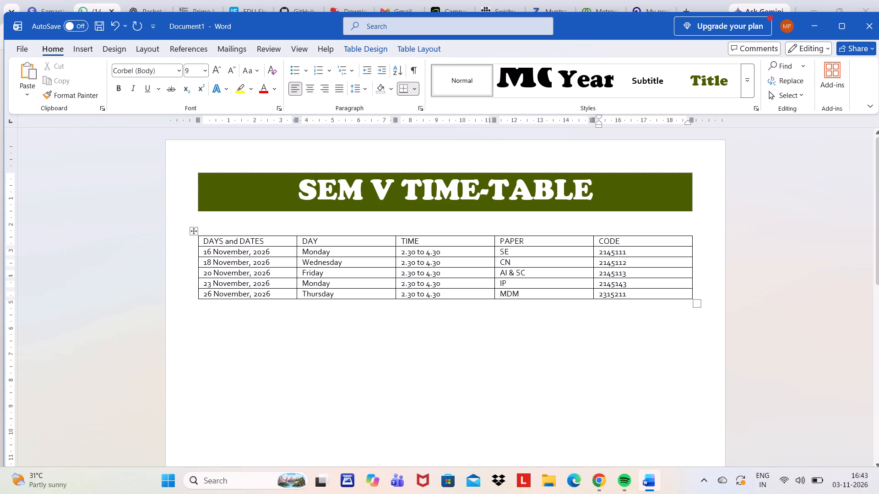
# Increase the font size of the whole time-table's text to 14.
pyautogui.click(194, 232)
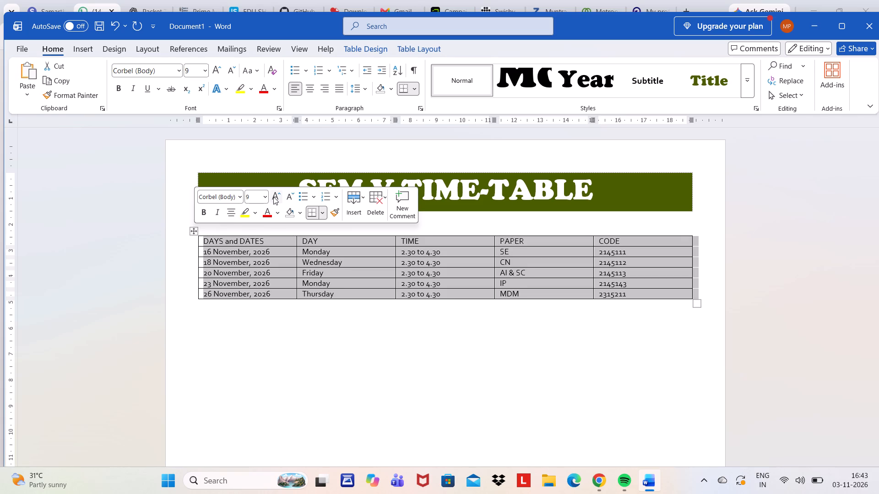
pyautogui.click(273, 197)
pyautogui.click(273, 197)
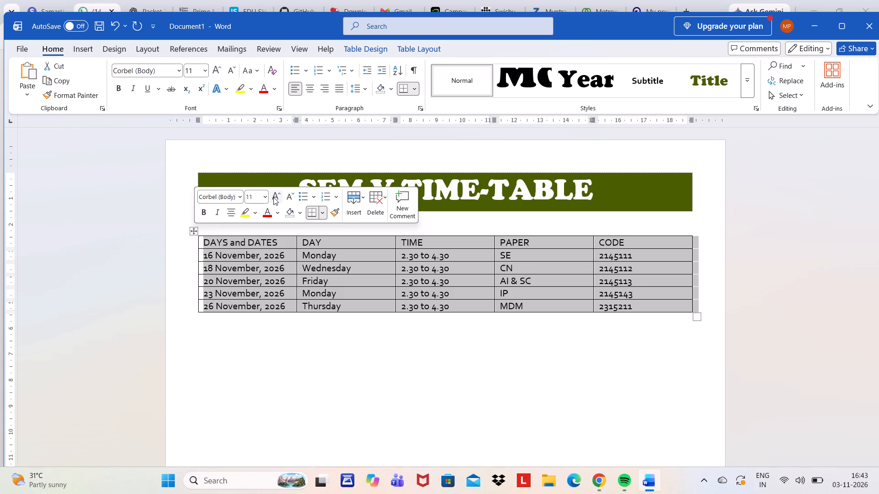
pyautogui.click(273, 197)
pyautogui.click(273, 197)
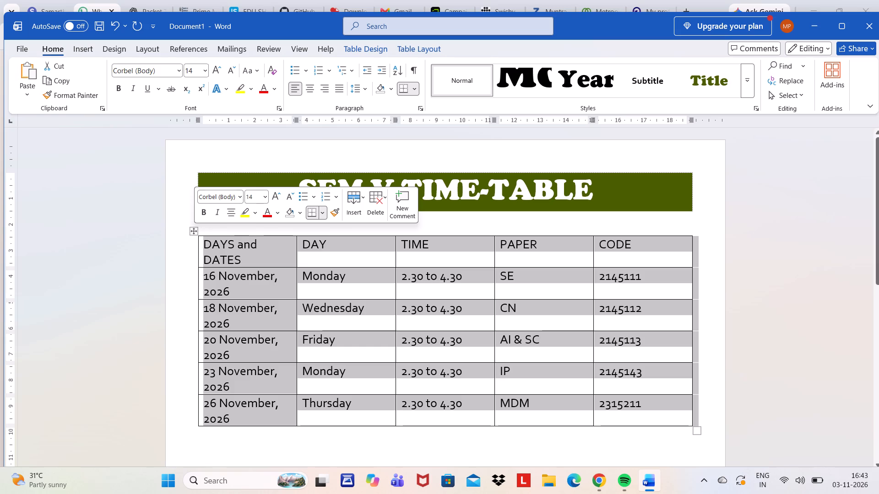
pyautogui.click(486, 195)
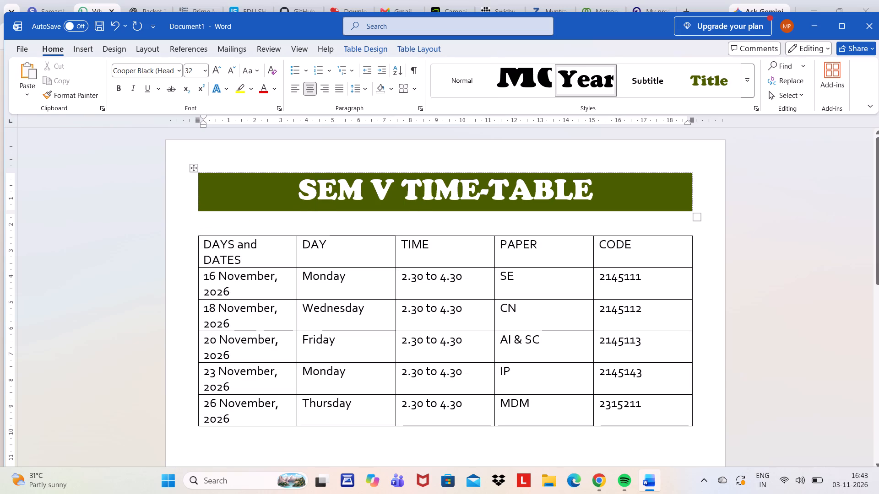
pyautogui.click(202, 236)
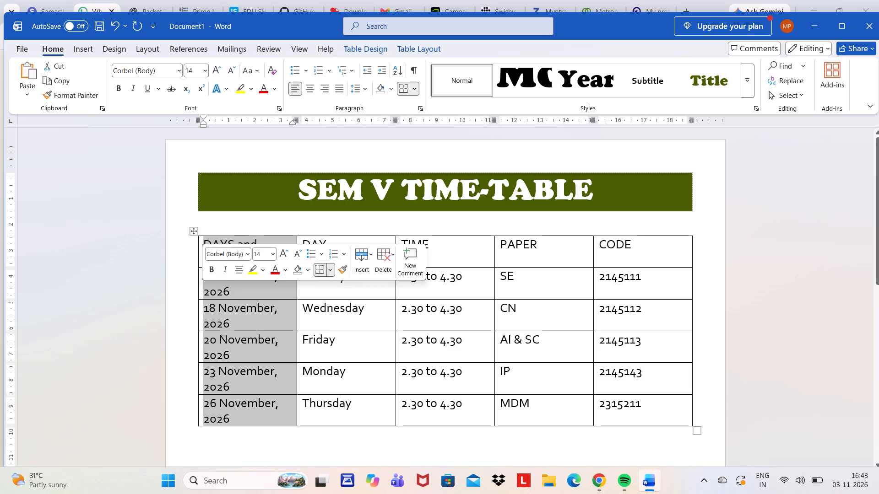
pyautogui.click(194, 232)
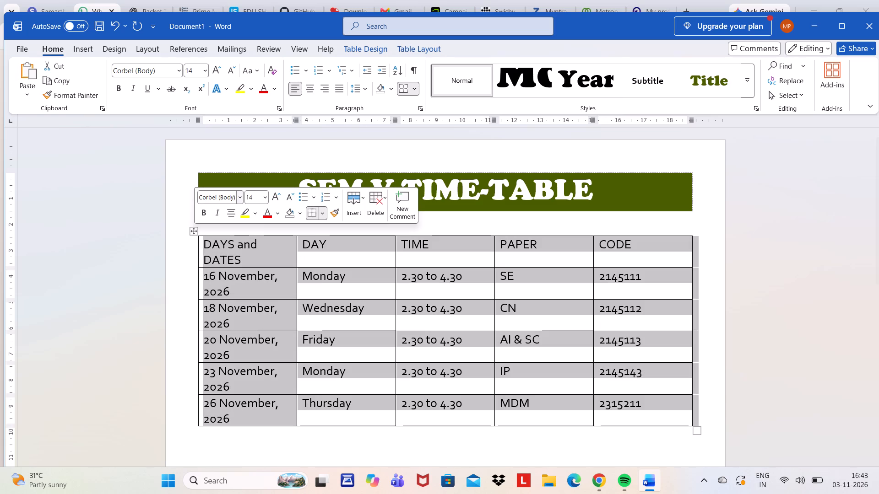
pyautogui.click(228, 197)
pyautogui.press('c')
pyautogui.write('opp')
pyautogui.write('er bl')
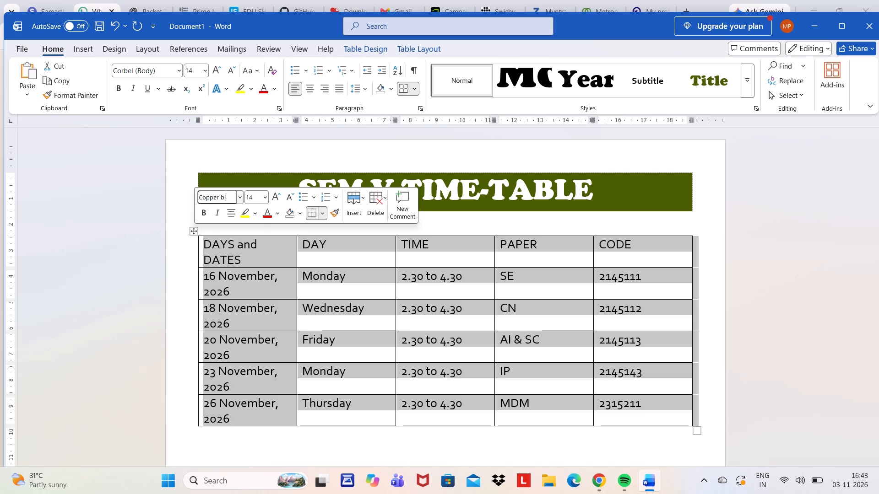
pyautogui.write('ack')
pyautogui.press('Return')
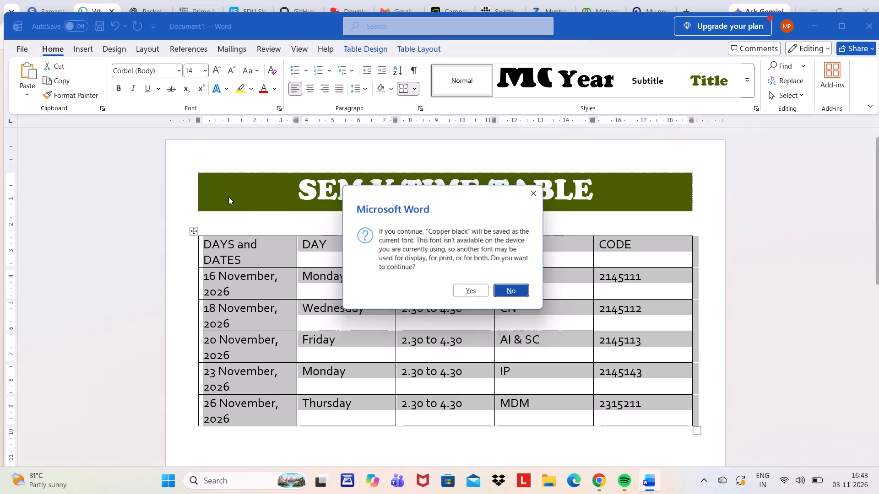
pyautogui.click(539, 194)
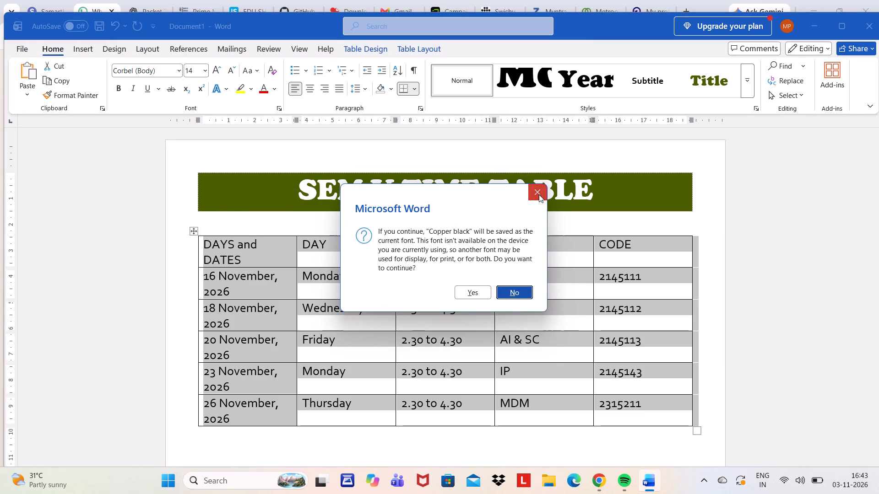
# Set the font of the whole table to Cooper Black.
pyautogui.click(182, 70)
pyautogui.click(180, 70)
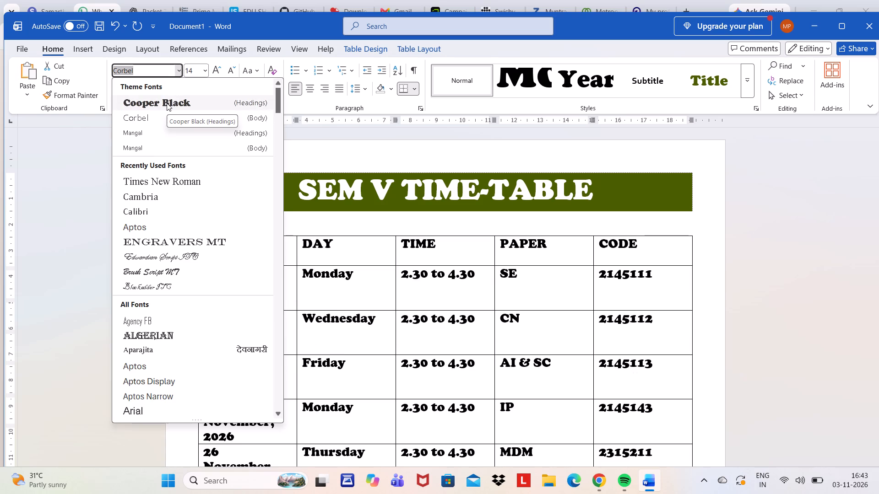
pyautogui.click(167, 103)
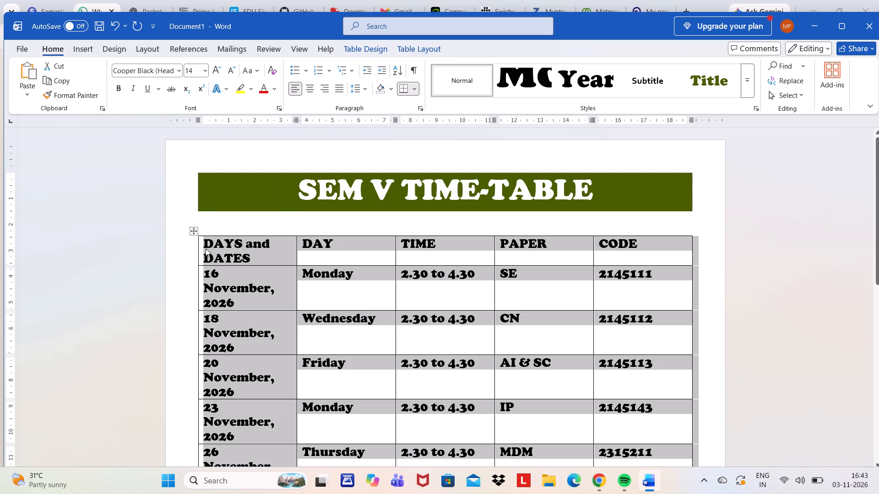
# Set the font of all the exam rows below the table's header row to Cambria.
pyautogui.click(201, 273)
pyautogui.moveTo(201, 273); pyautogui.dragTo(457, 468)
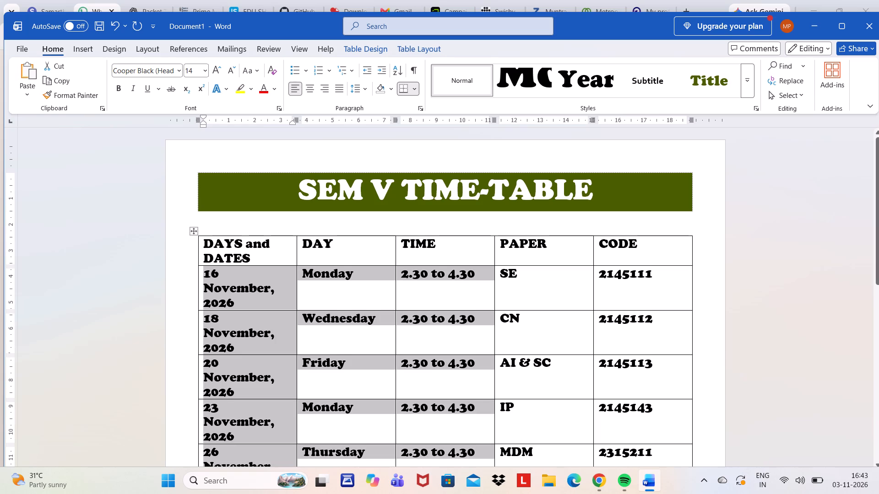
pyautogui.moveTo(457, 468); pyautogui.dragTo(643, 437)
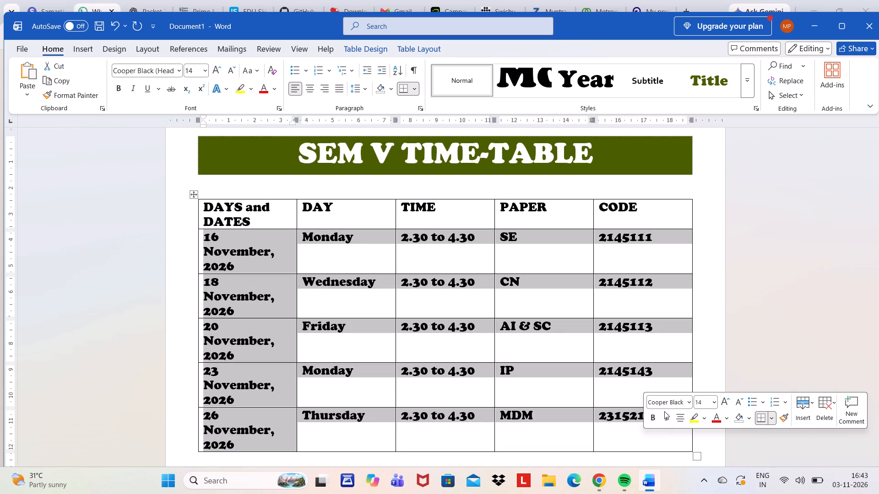
pyautogui.click(651, 415)
pyautogui.click(651, 415)
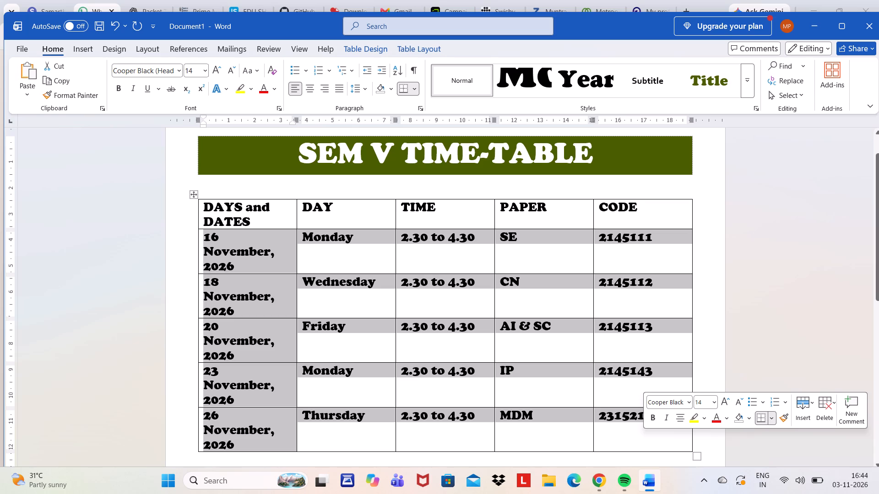
pyautogui.click(412, 86)
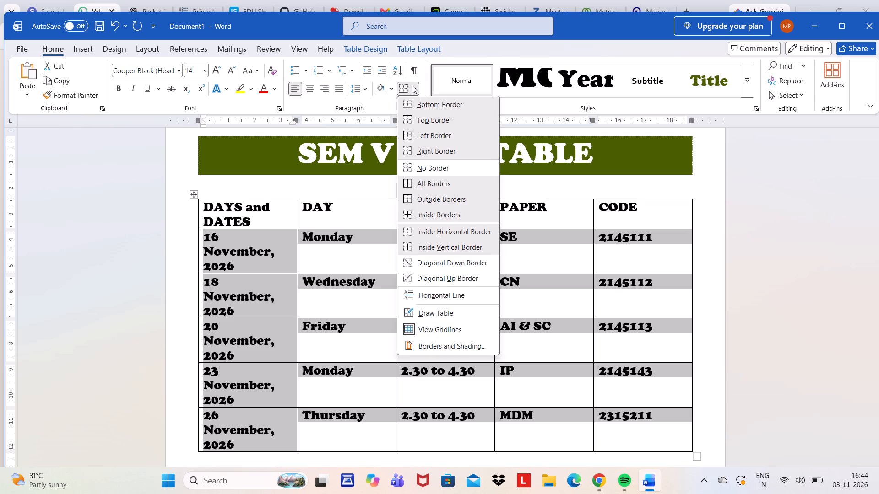
pyautogui.click(412, 86)
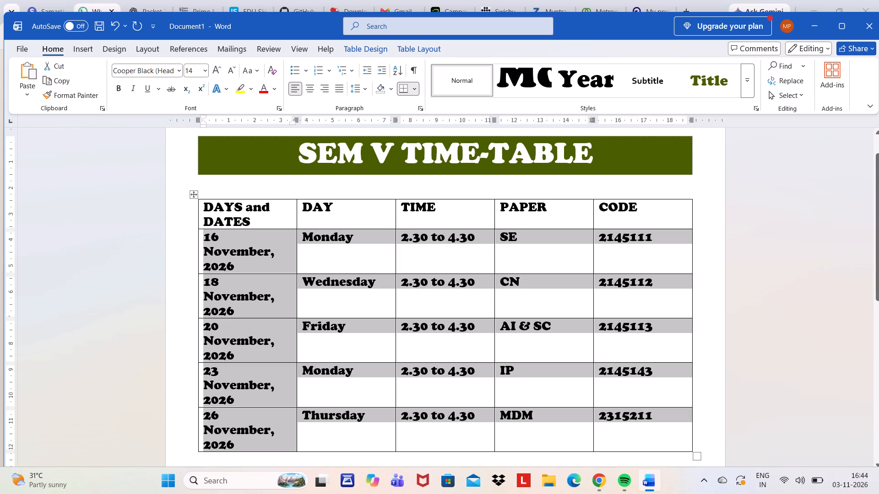
pyautogui.click(178, 70)
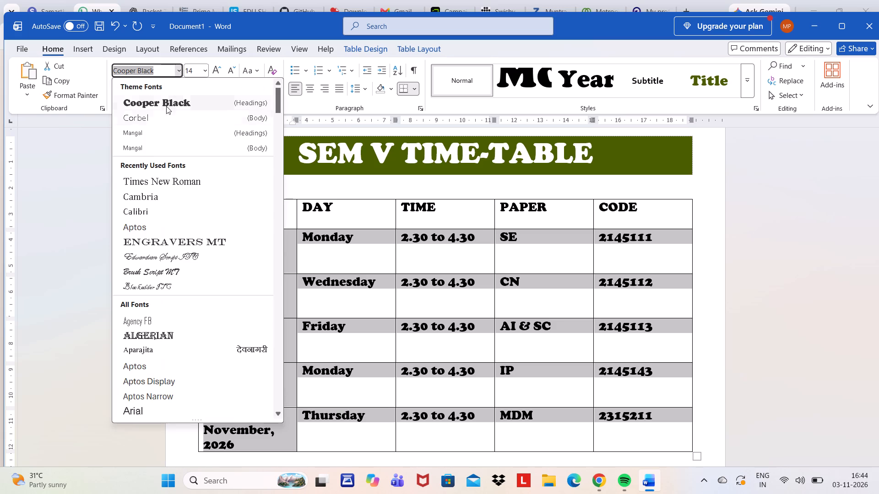
pyautogui.scroll(-1, 159, 328)
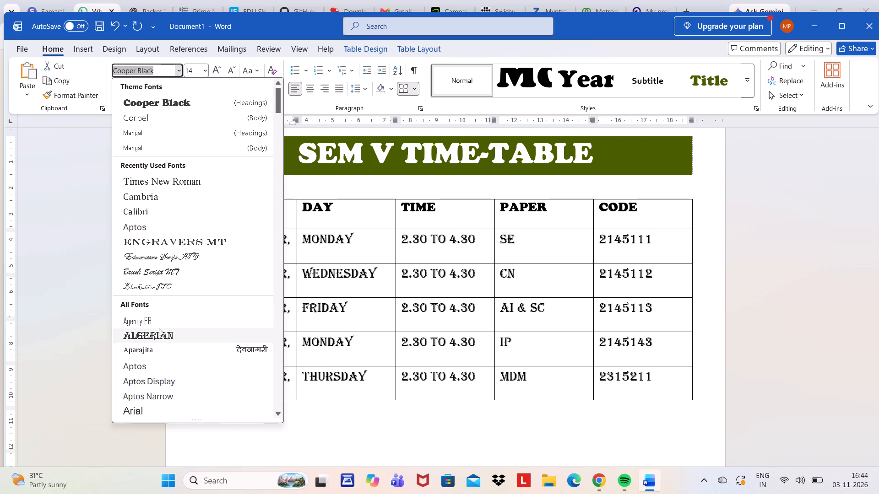
pyautogui.scroll(-2, 159, 328)
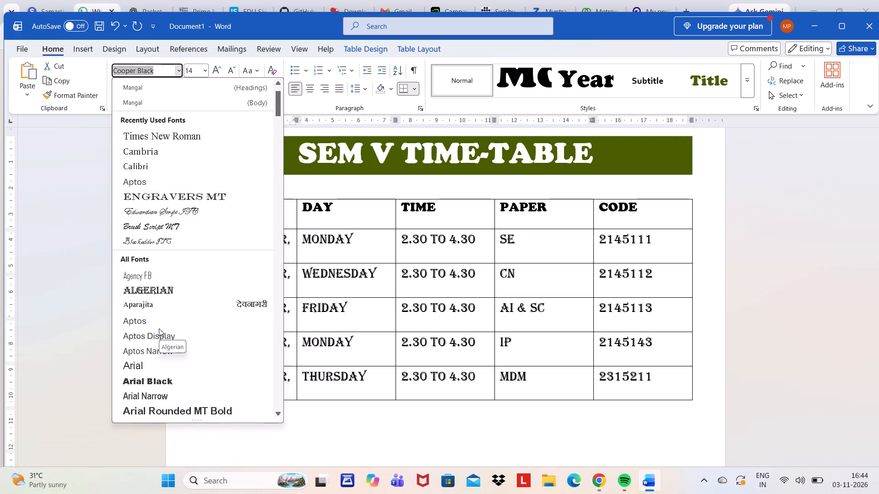
pyautogui.scroll(-1, 159, 328)
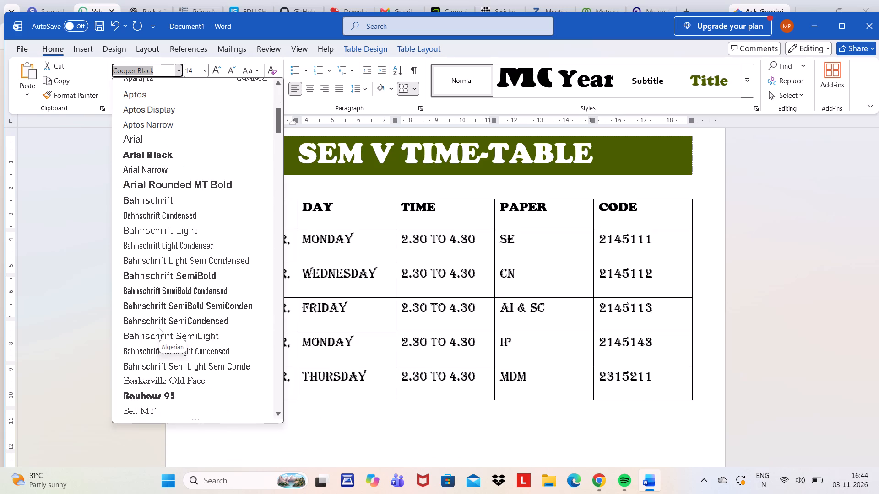
pyautogui.scroll(-1, 154, 295)
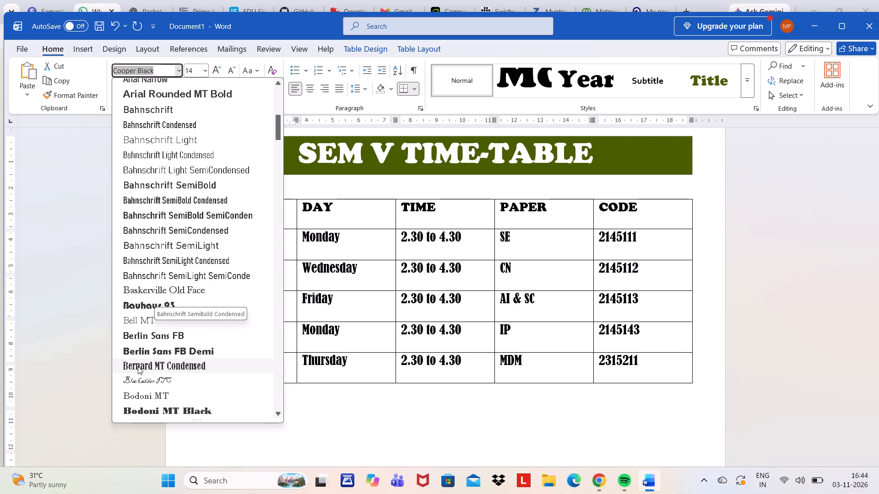
pyautogui.scroll(-1, 138, 366)
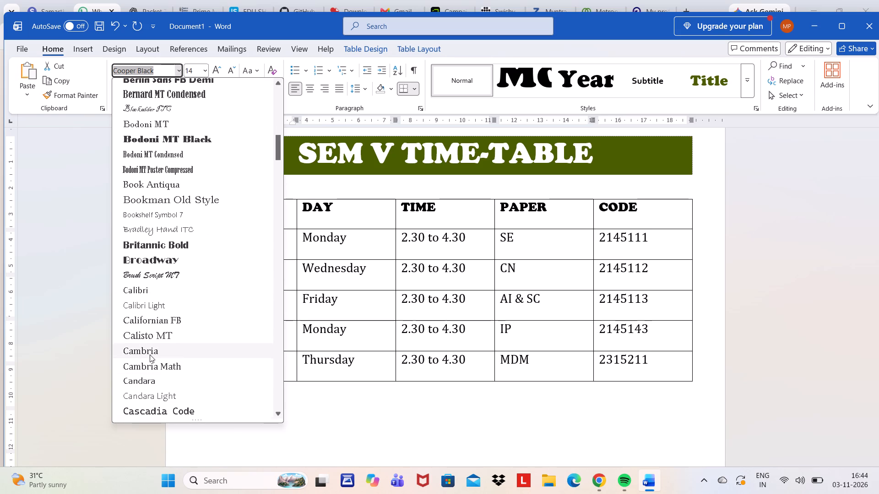
pyautogui.click(150, 354)
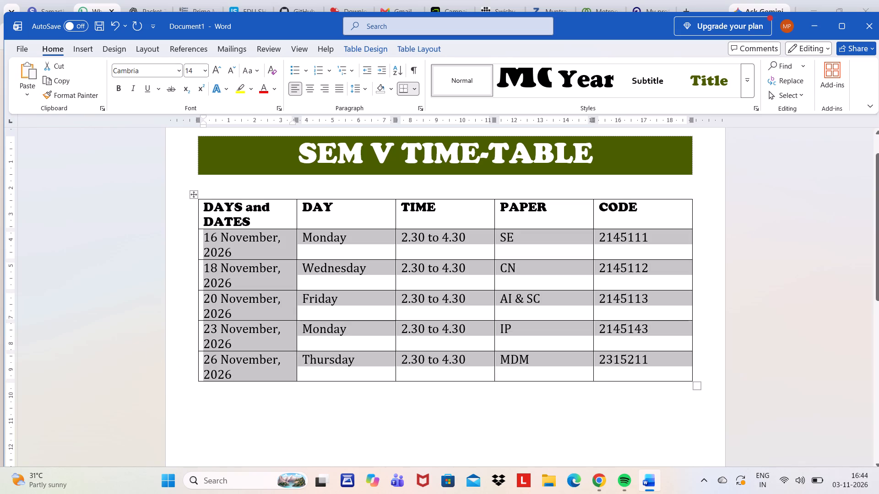
# Set the table's header row, from DAYS and DATES to CODE, in bold Cambria.
pyautogui.moveTo(208, 207); pyautogui.dragTo(591, 217)
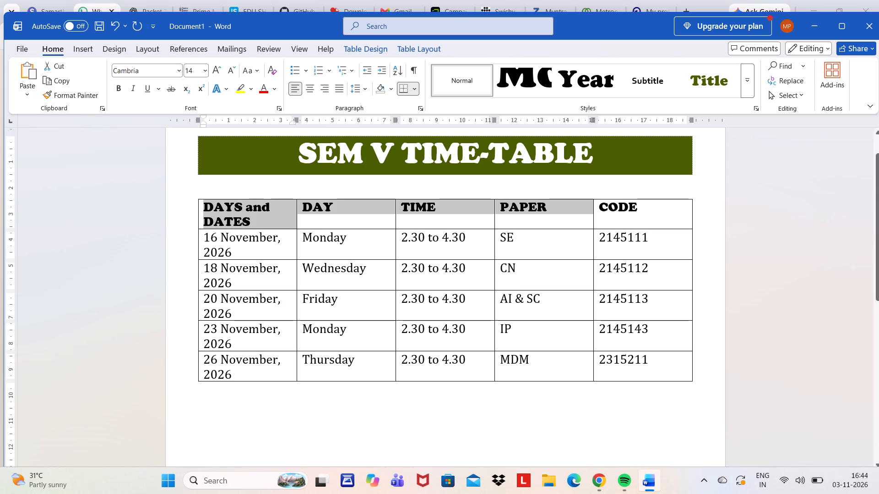
pyautogui.moveTo(591, 217); pyautogui.dragTo(602, 220)
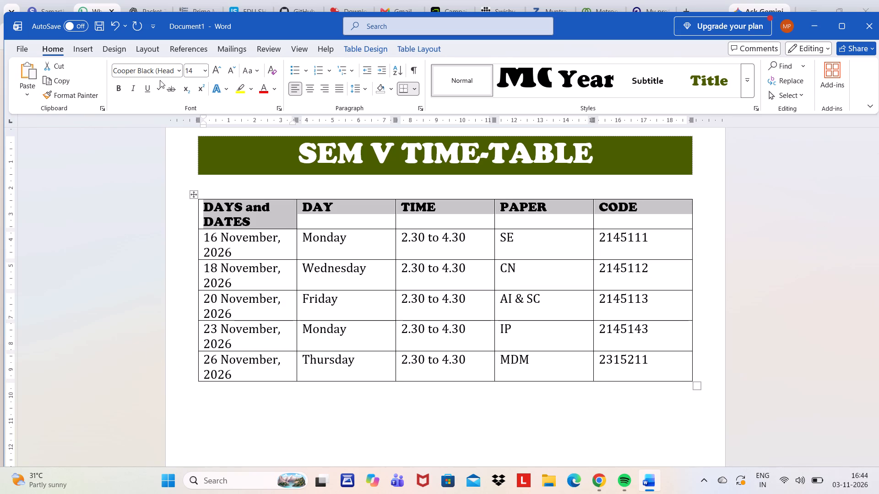
pyautogui.click(176, 70)
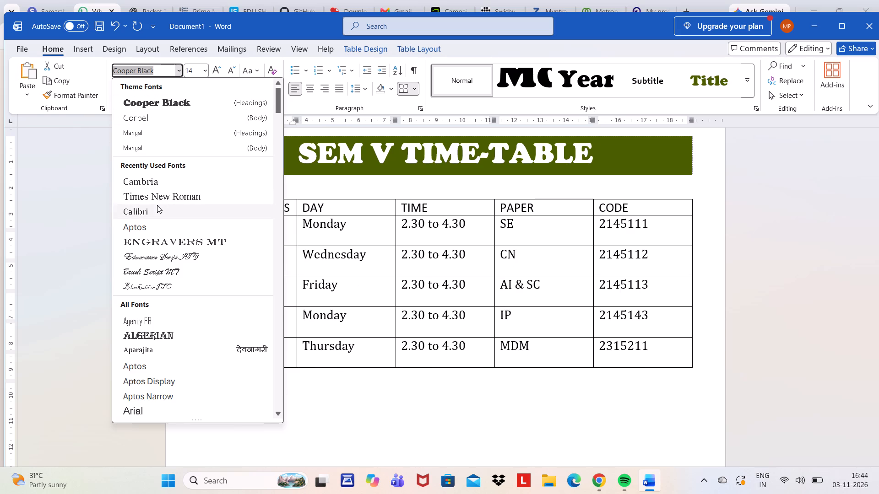
pyautogui.click(152, 187)
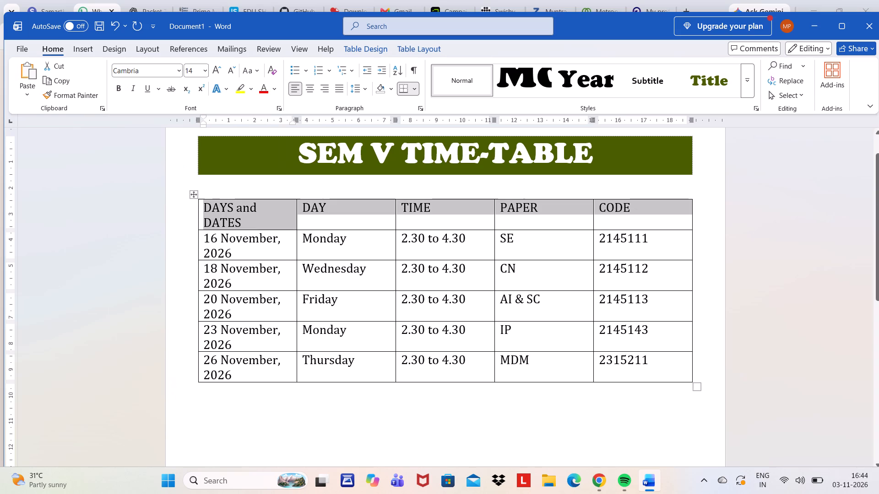
pyautogui.click(123, 88)
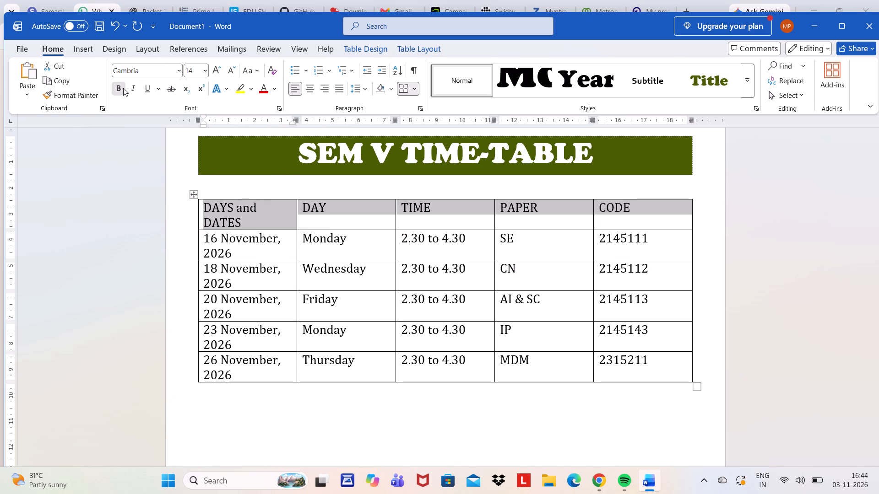
pyautogui.click(272, 87)
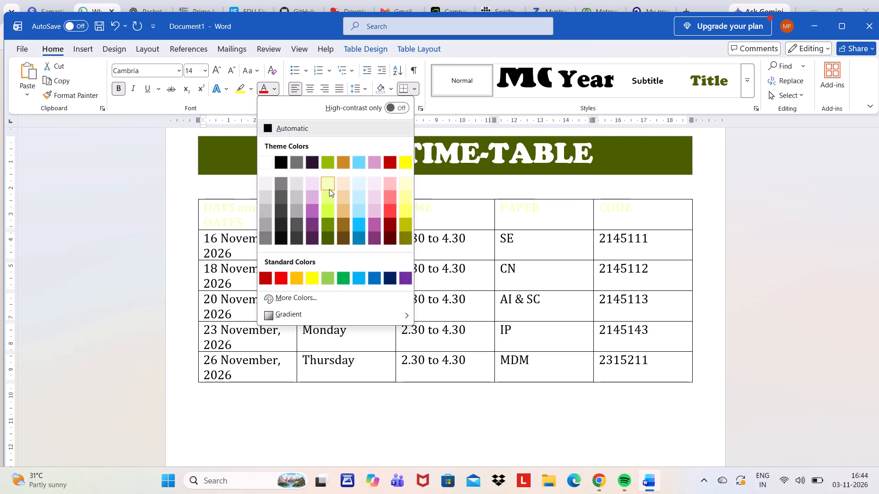
pyautogui.click(463, 216)
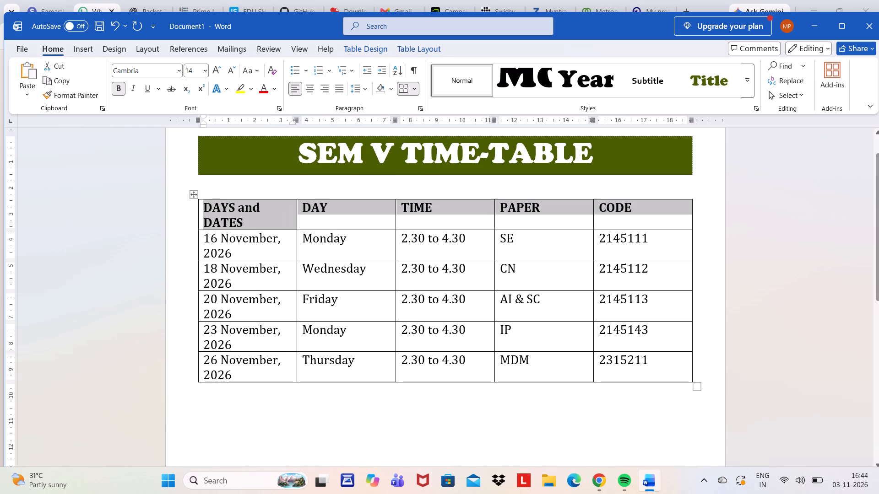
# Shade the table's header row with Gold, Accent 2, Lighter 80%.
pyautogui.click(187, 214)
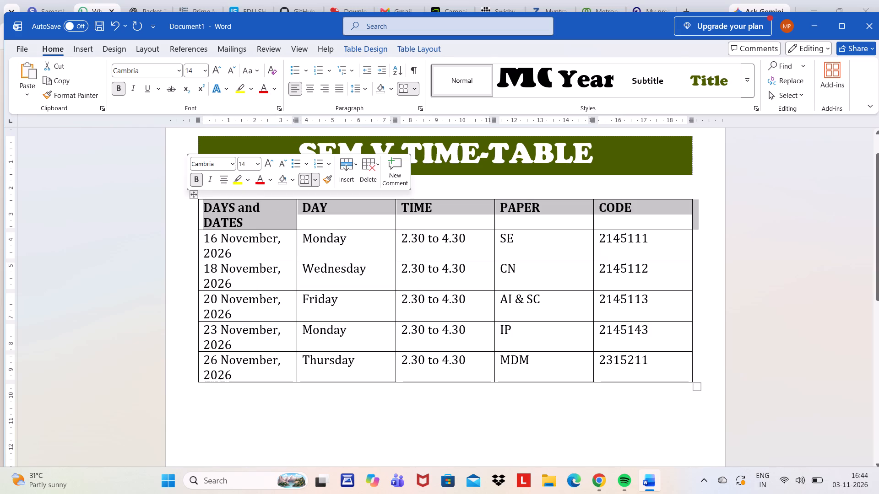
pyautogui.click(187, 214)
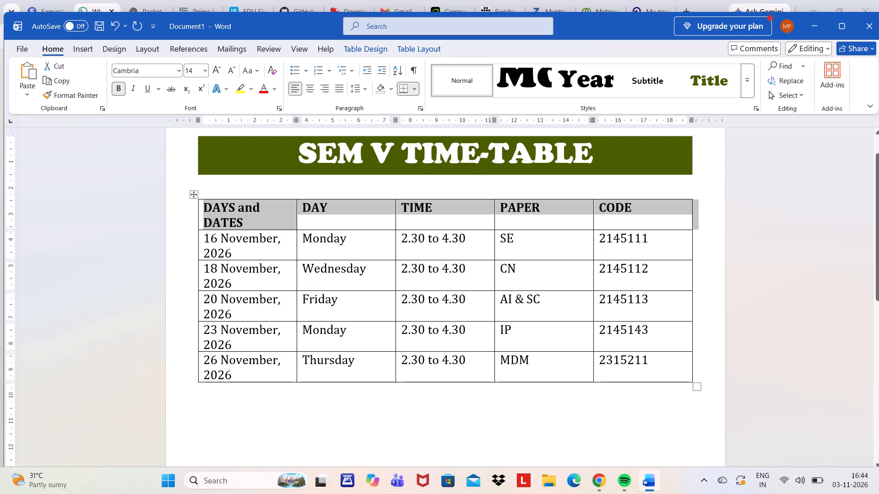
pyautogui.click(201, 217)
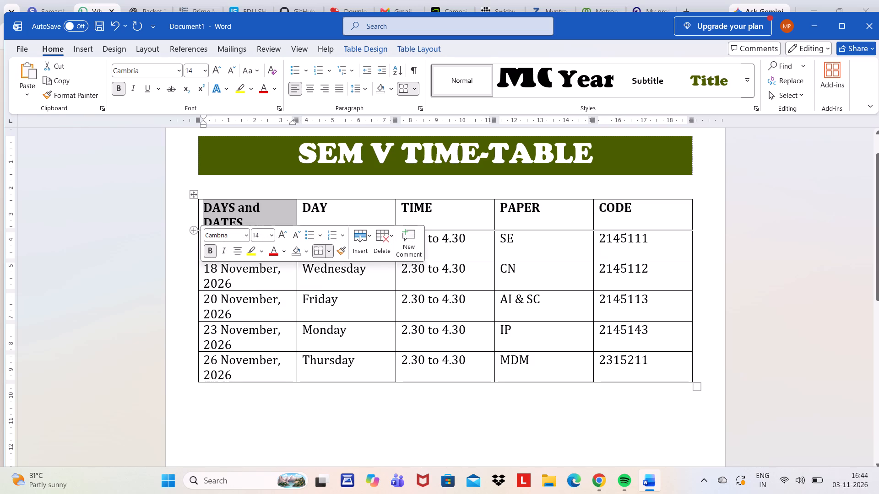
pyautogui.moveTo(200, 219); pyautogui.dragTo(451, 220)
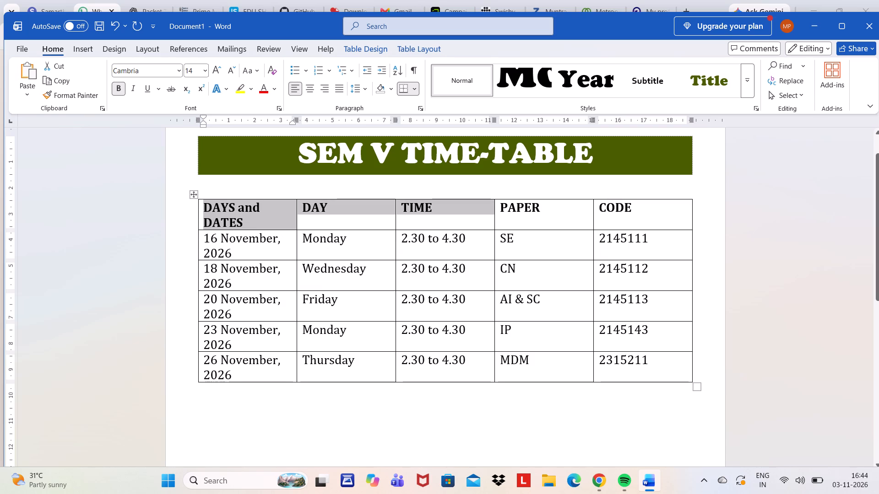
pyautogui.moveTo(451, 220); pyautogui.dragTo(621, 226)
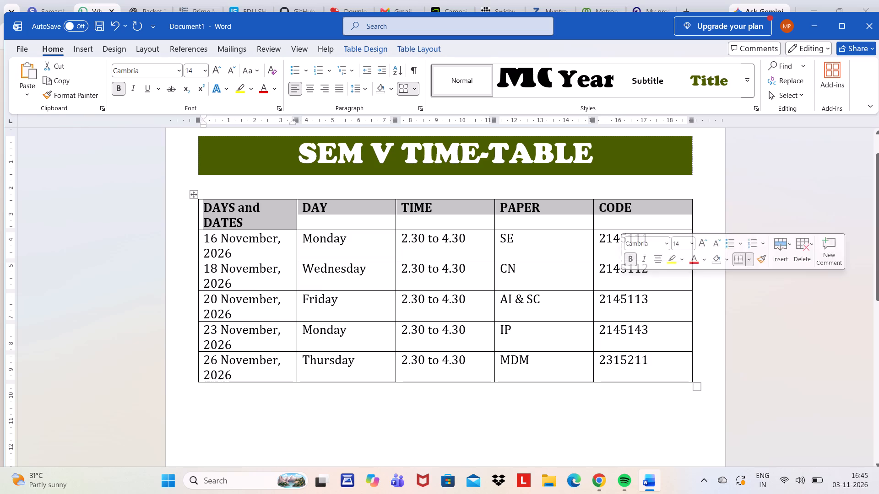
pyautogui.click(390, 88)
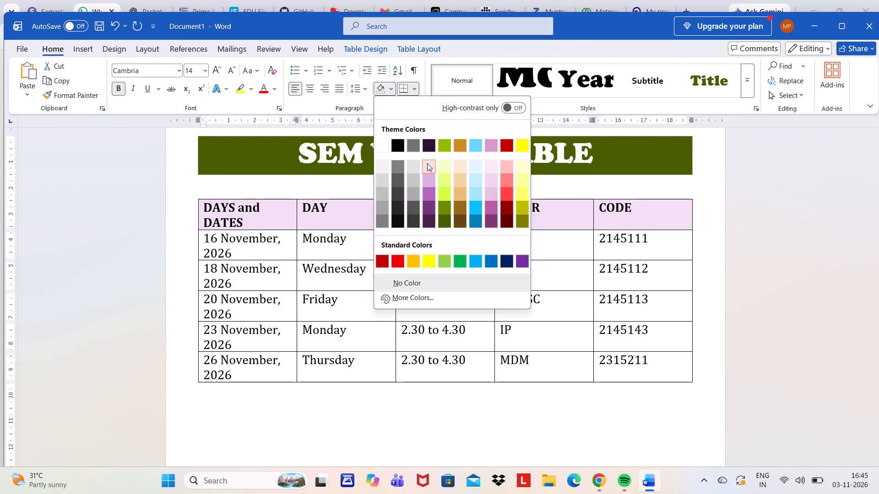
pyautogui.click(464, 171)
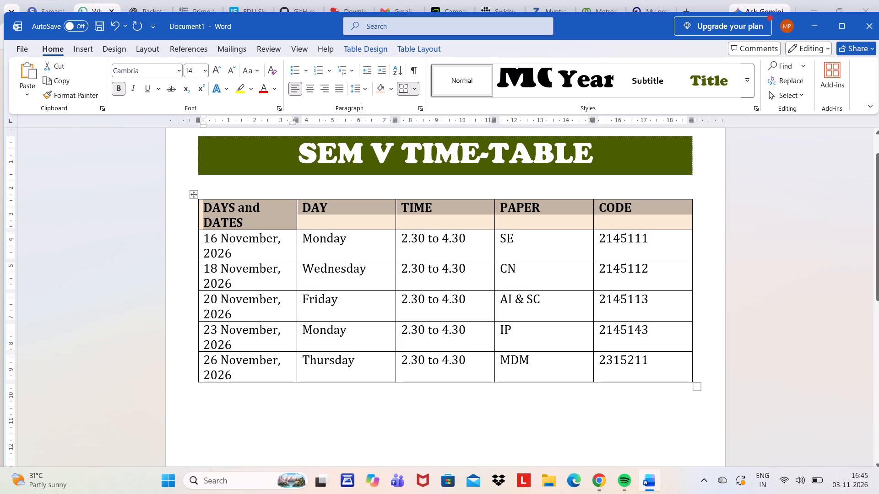
# Shade the five exam rows, from 16 to 26 November, with a light pink theme colour.
pyautogui.moveTo(203, 244); pyautogui.dragTo(481, 377)
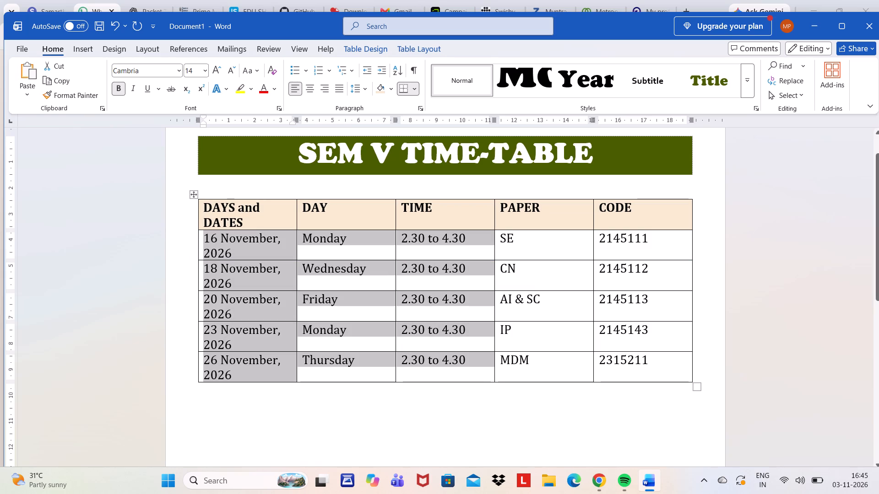
pyautogui.moveTo(481, 377); pyautogui.dragTo(642, 376)
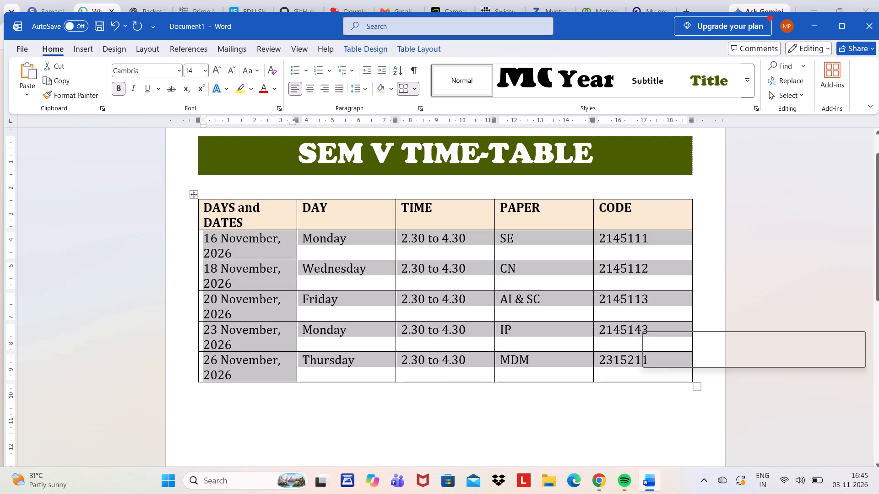
pyautogui.click(391, 86)
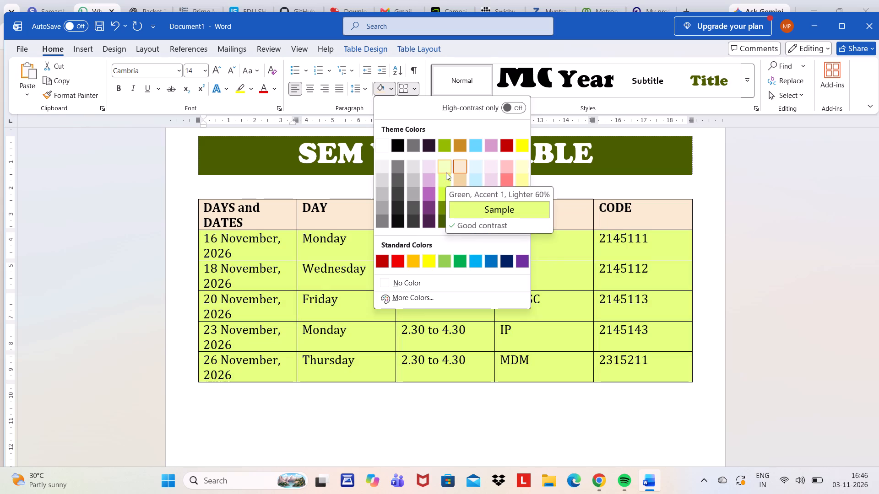
pyautogui.click(486, 176)
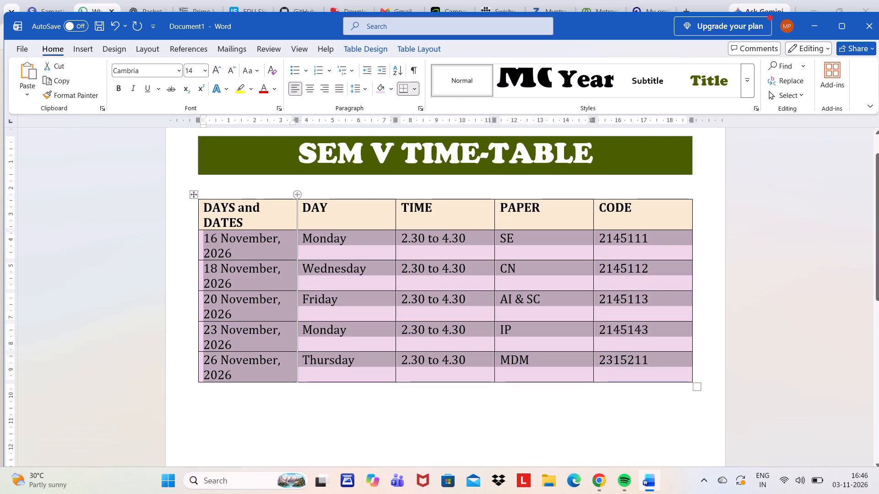
# Shade the table's header row with the full-strength gold theme colour.
pyautogui.click(195, 213)
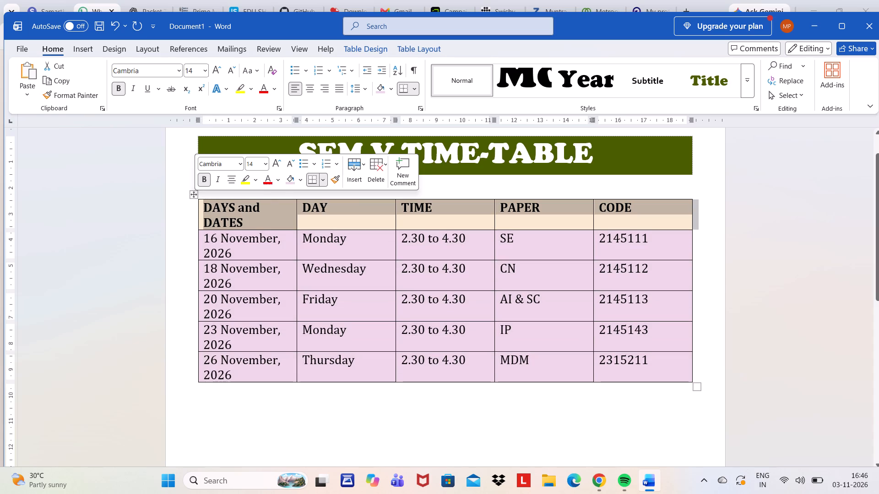
pyautogui.click(392, 87)
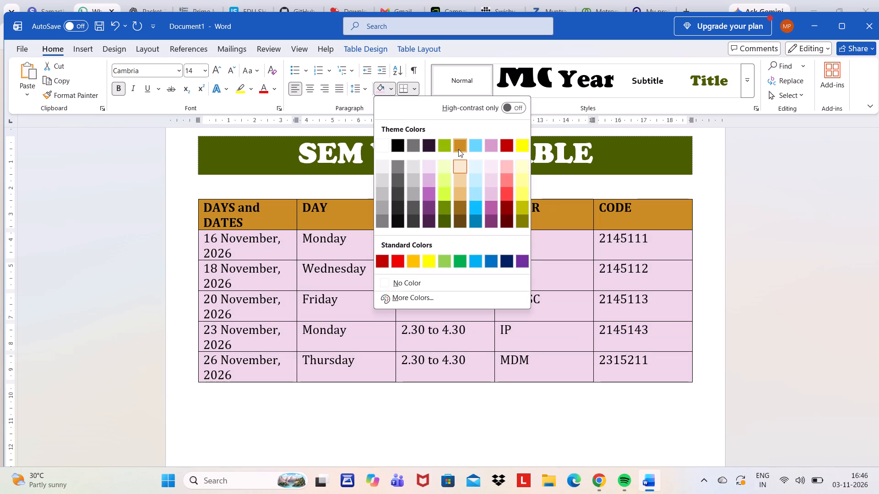
pyautogui.click(458, 149)
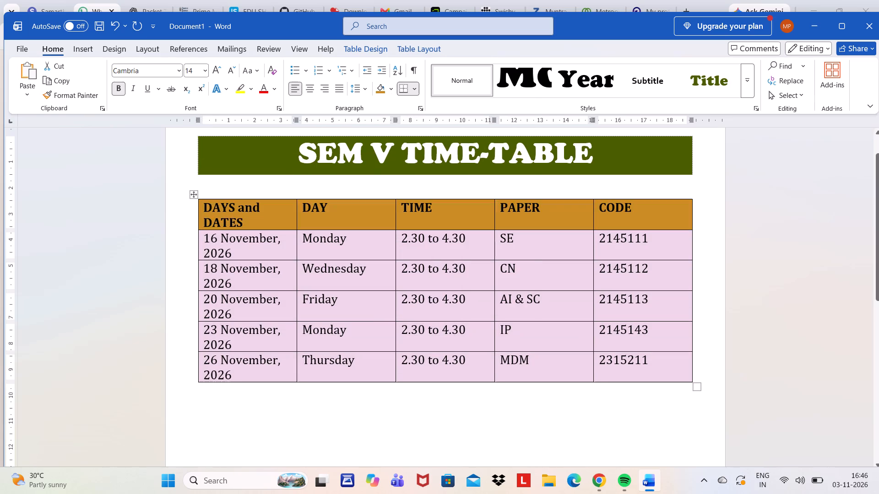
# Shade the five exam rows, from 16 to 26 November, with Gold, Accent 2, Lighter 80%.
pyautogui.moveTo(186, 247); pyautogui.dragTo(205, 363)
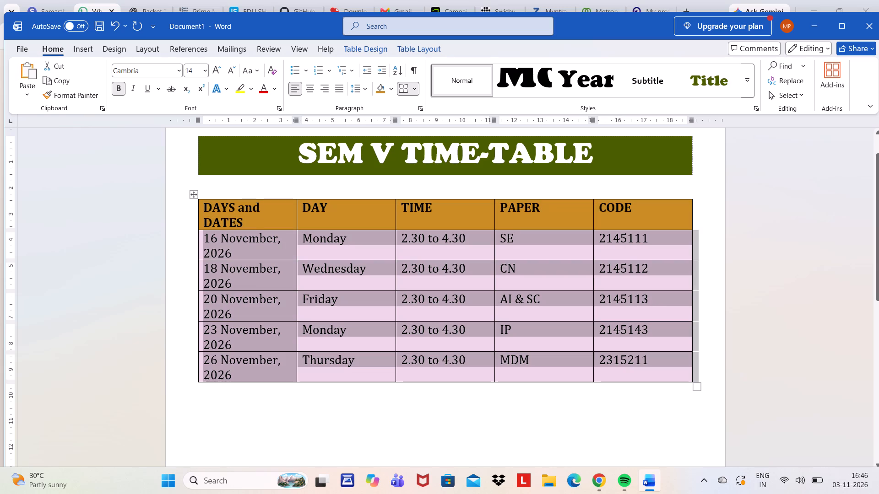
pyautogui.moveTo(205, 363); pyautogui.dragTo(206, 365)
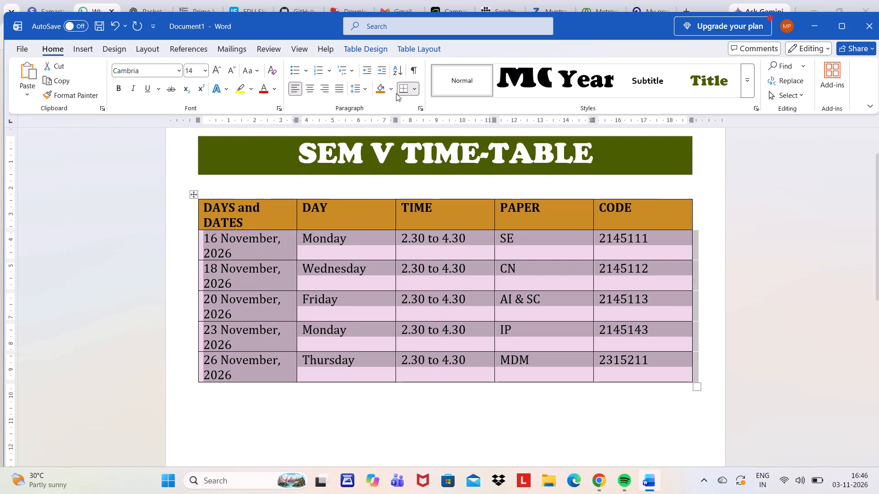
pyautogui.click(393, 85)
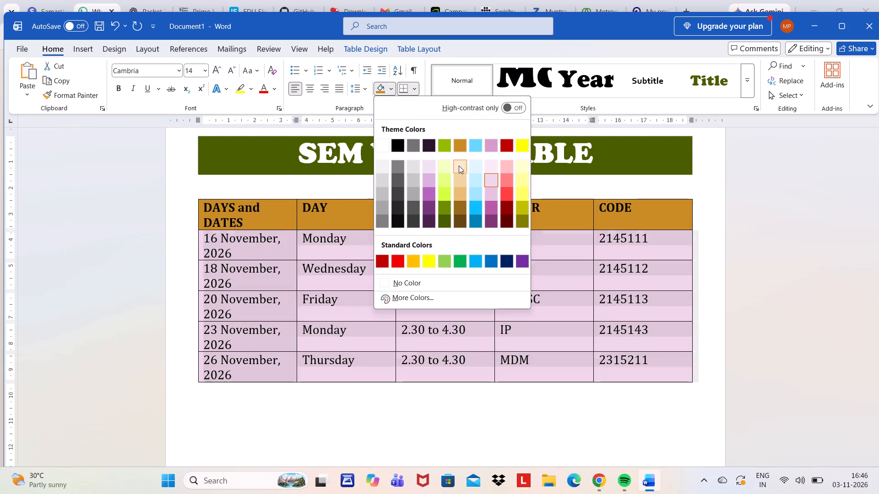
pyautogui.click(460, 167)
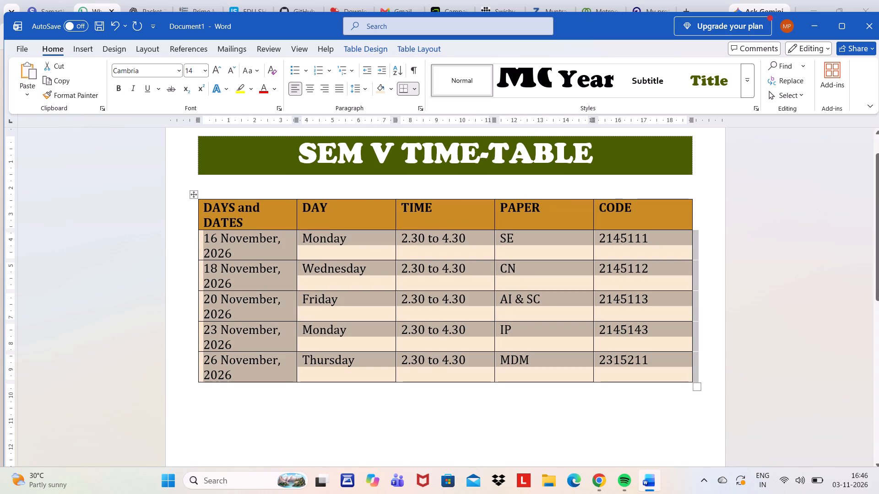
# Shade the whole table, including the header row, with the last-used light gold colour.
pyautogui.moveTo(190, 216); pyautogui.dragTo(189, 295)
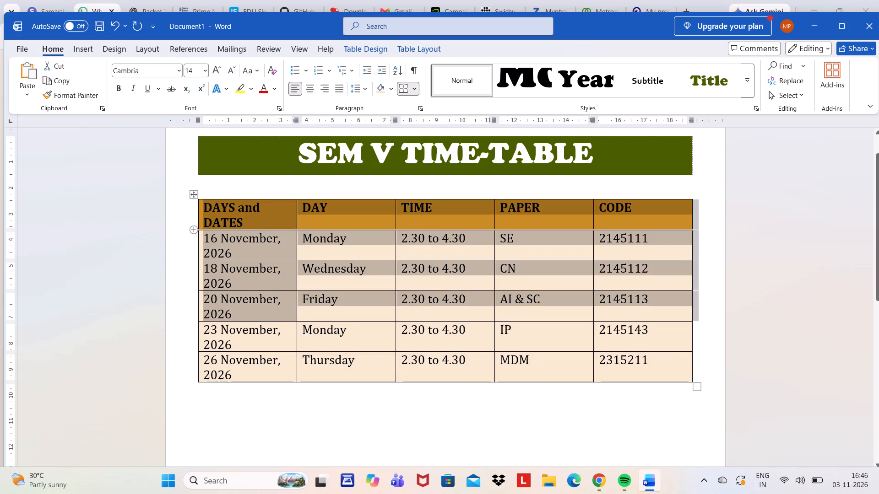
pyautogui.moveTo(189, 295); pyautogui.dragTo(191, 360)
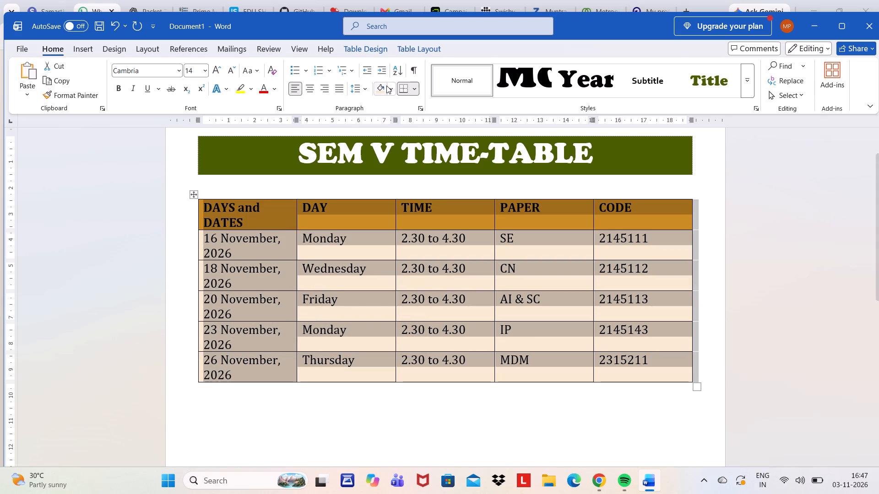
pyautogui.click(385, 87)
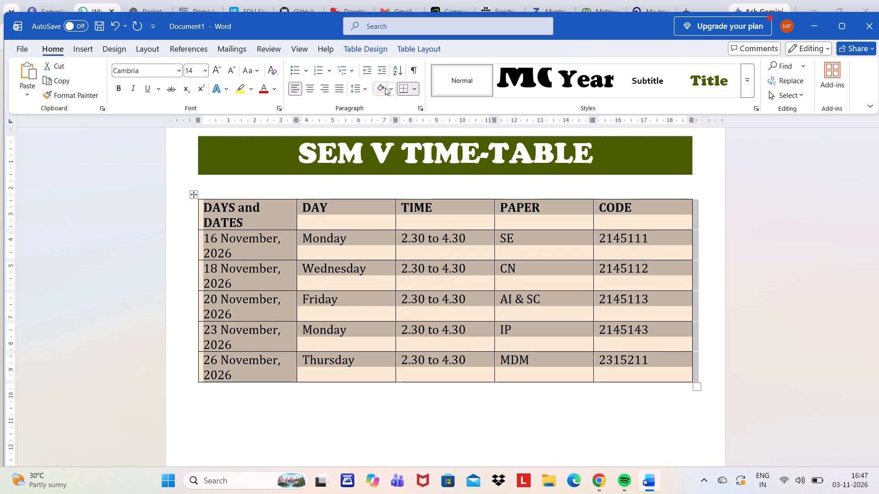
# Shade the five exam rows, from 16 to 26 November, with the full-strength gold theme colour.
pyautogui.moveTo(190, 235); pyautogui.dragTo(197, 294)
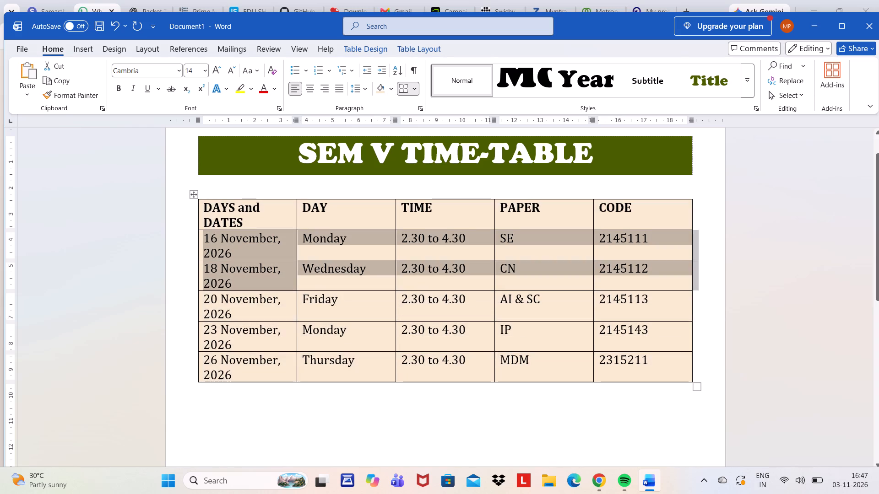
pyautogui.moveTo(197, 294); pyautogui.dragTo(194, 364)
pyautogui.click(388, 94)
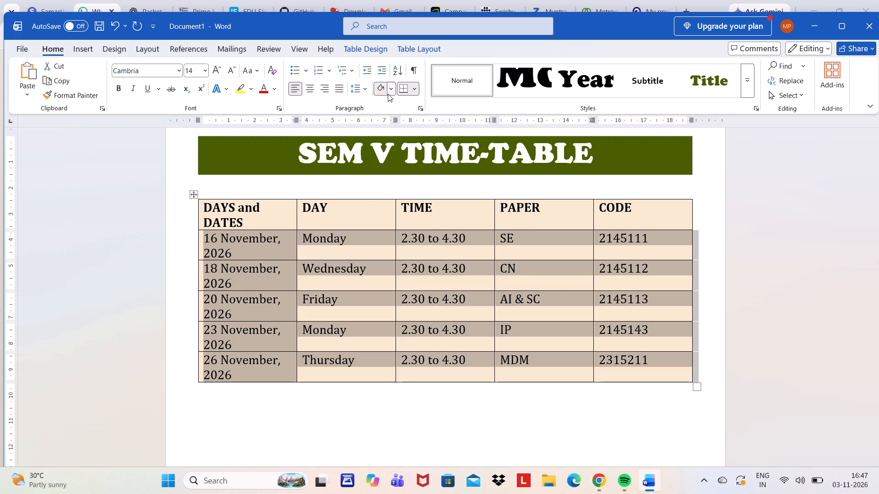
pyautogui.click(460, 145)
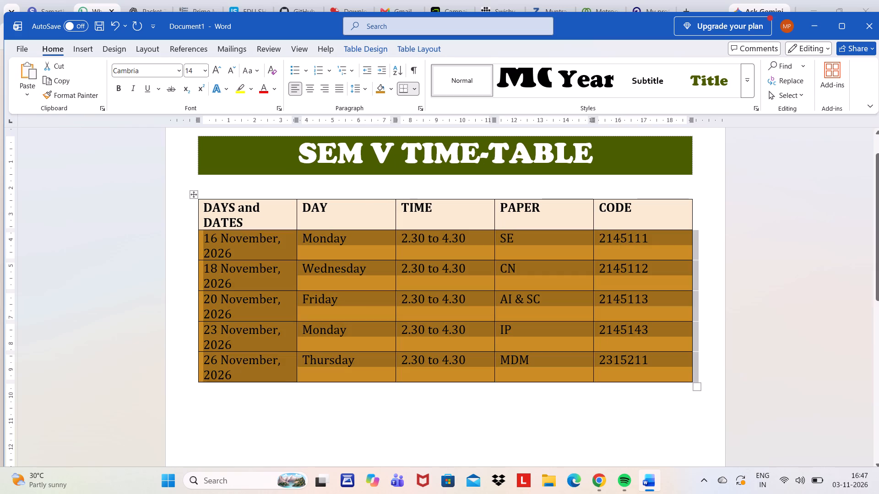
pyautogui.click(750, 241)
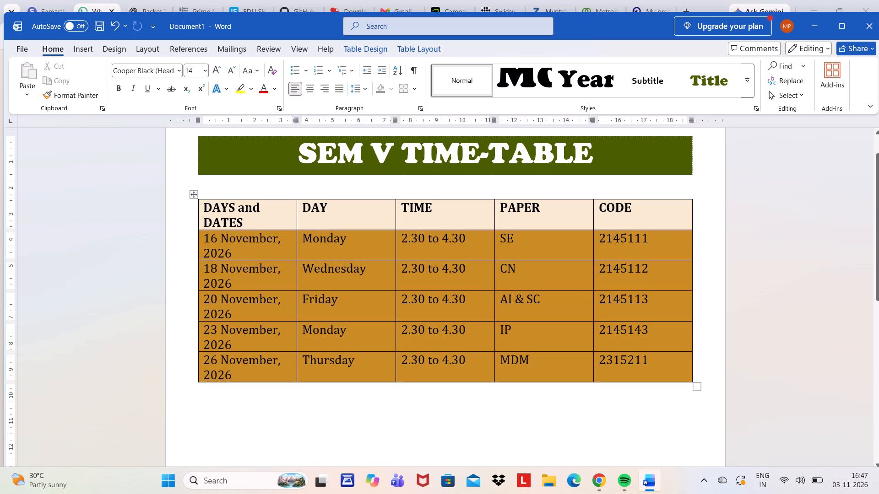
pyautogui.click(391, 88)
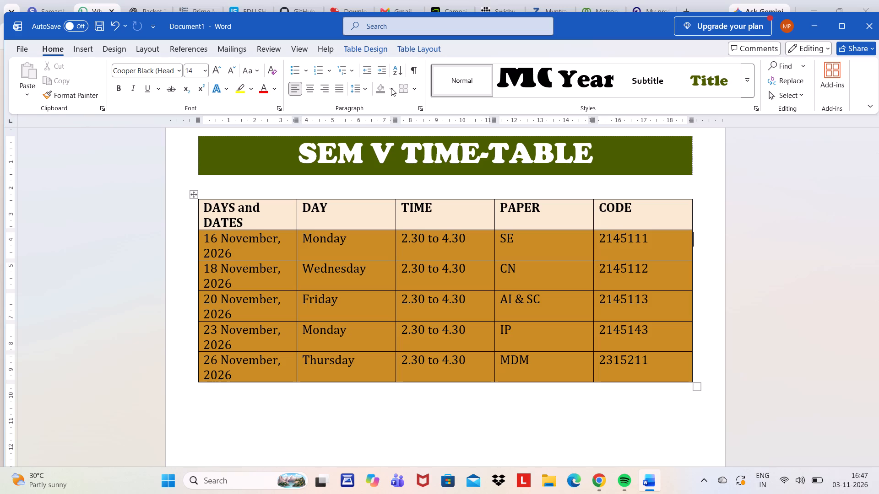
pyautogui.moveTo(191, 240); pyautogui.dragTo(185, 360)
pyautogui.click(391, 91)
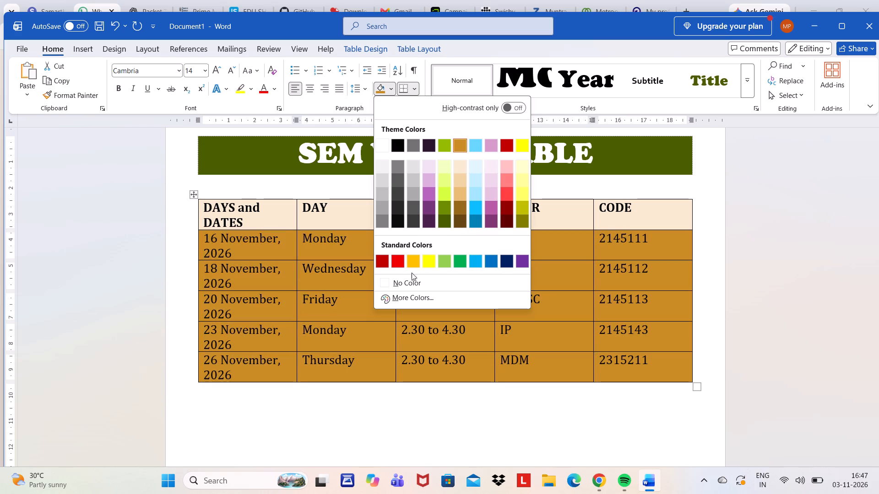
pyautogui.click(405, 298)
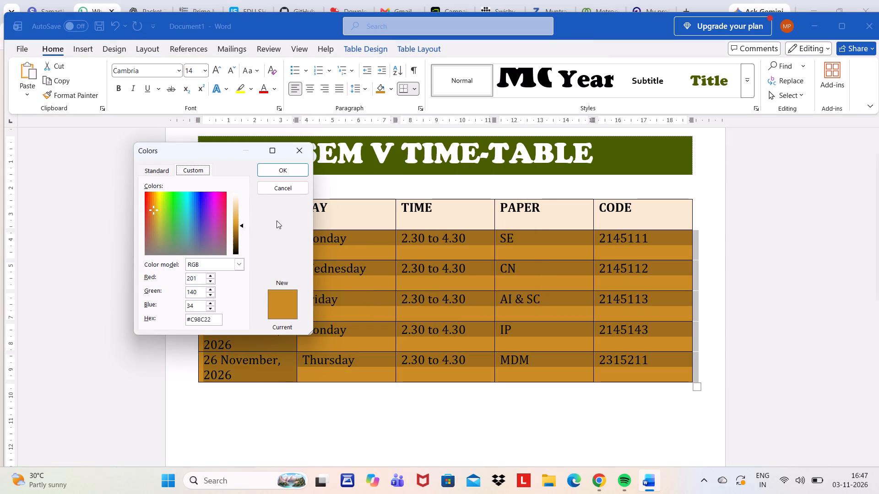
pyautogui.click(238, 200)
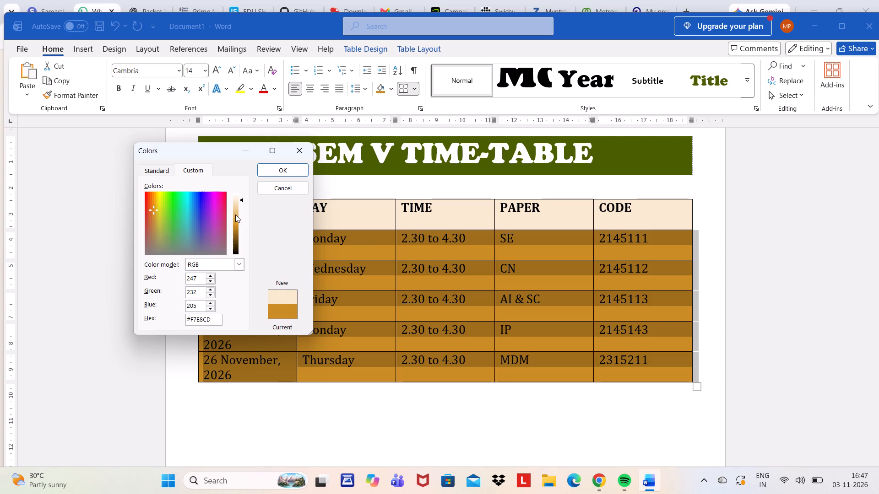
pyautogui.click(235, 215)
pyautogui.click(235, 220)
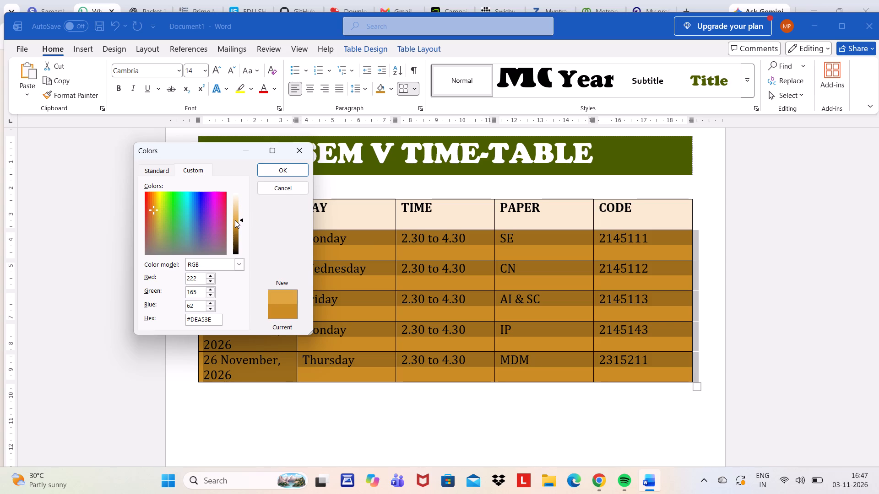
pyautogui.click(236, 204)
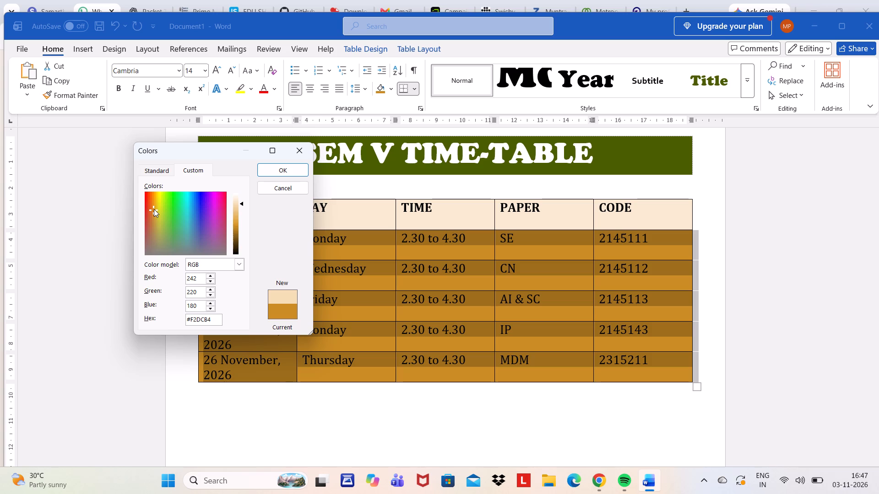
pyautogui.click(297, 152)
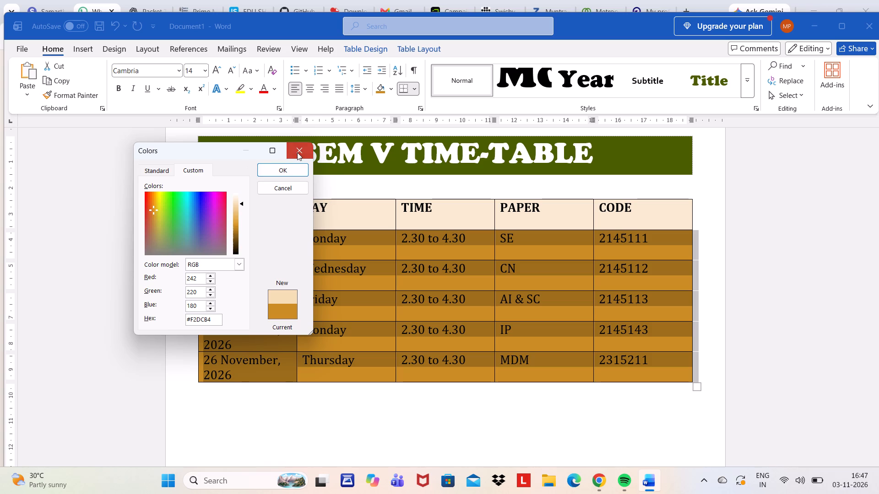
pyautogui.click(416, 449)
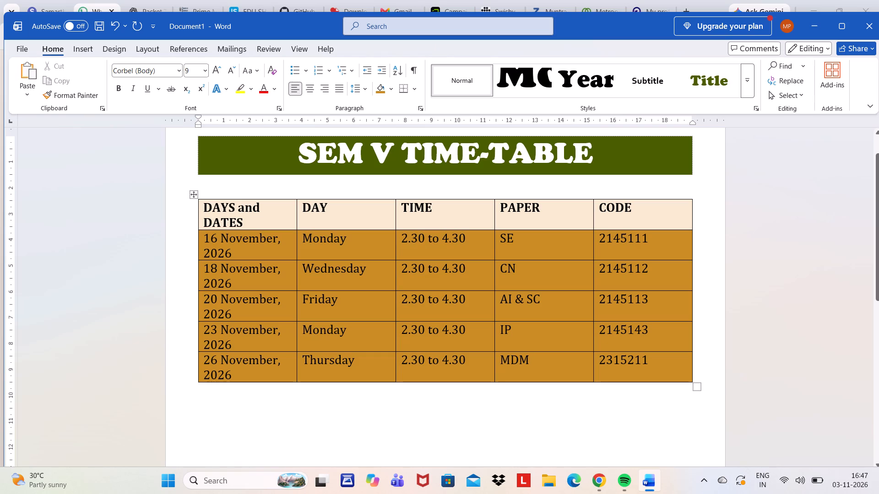
# Shade the table's header row, from DAYS and DATES to CODE, with the full-strength gold theme colour.
pyautogui.click(189, 210)
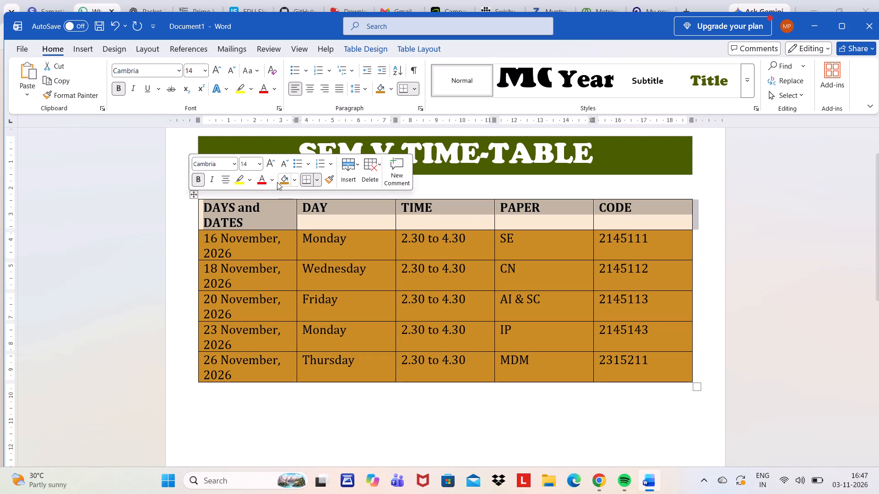
pyautogui.click(277, 182)
pyautogui.click(279, 182)
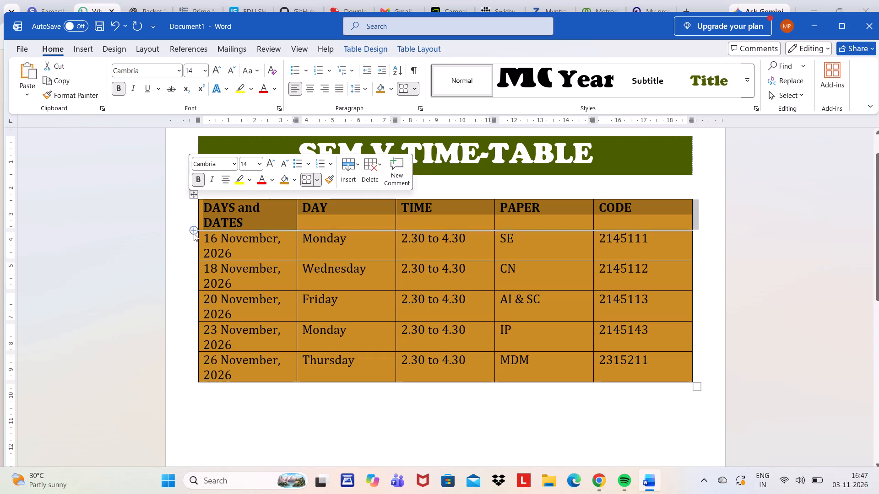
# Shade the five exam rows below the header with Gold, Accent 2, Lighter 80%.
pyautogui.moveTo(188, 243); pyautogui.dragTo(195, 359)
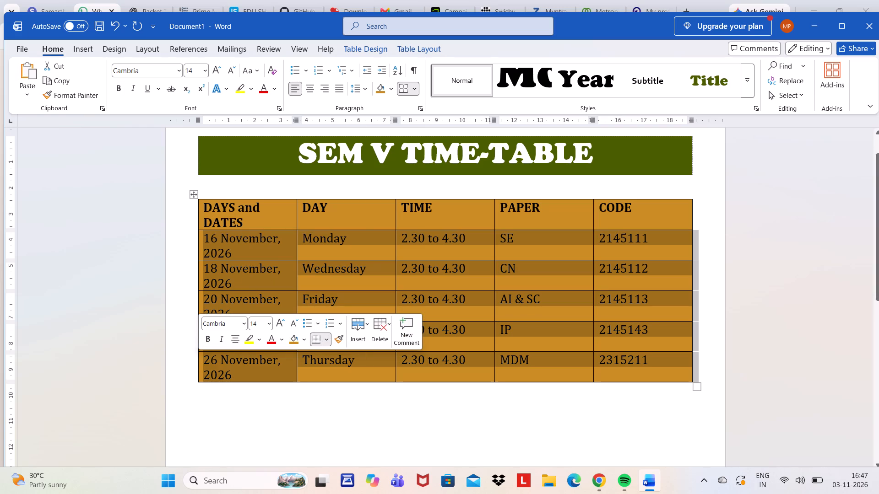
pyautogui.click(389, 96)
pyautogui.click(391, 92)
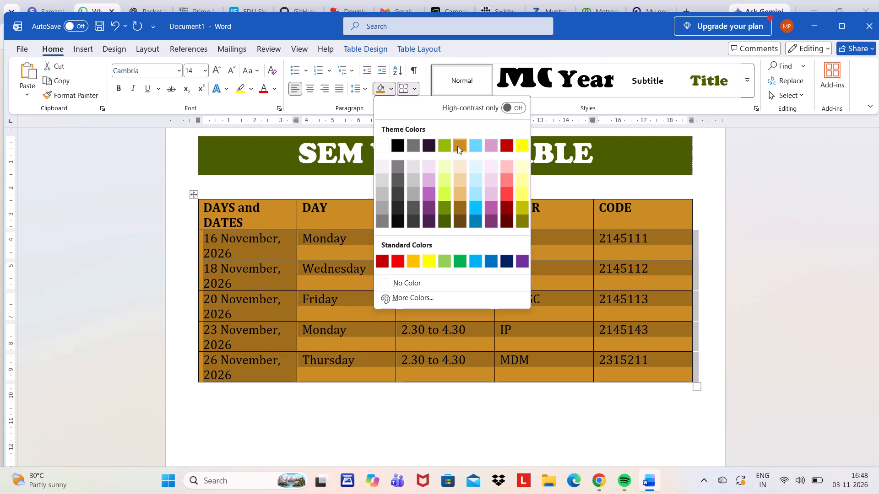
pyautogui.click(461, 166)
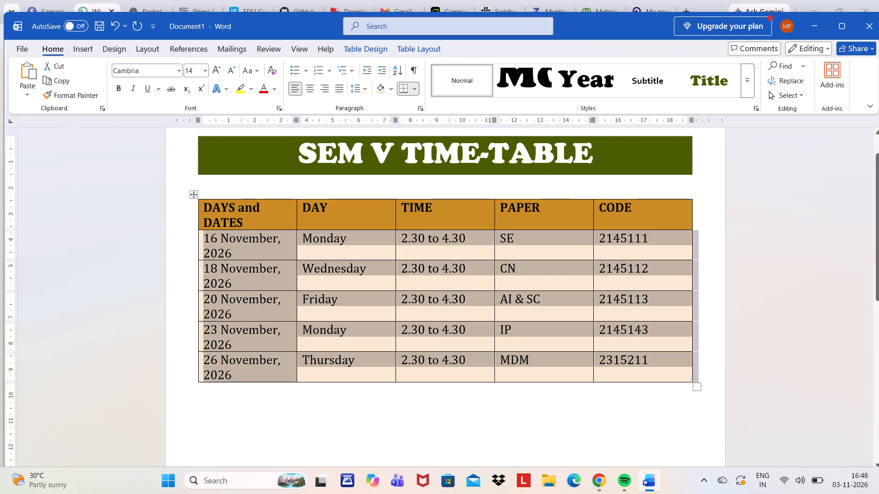
# Shade the five exam rows, from 16 to 26 November, with Gold, Accent 2, Lighter 60%.
pyautogui.click(394, 91)
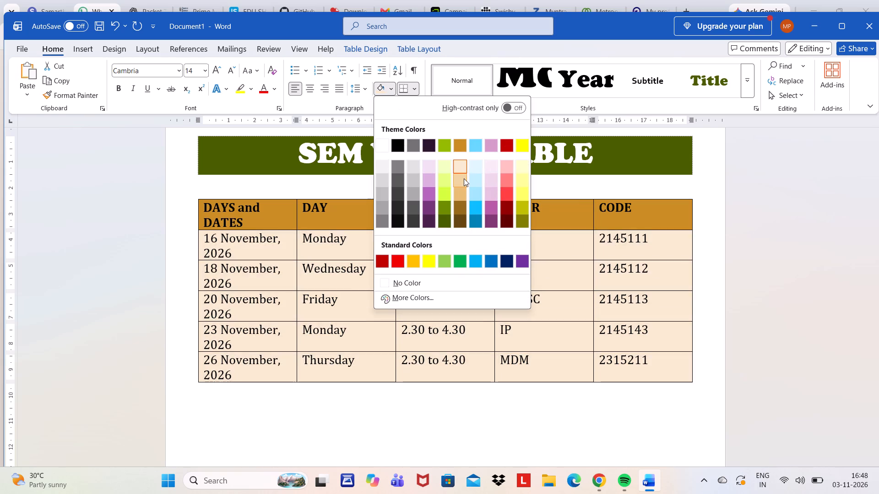
pyautogui.click(463, 178)
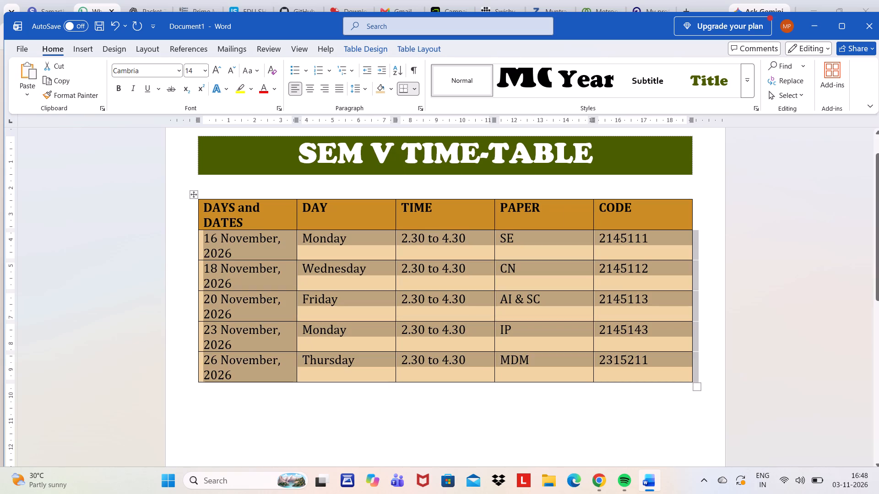
pyautogui.click(390, 91)
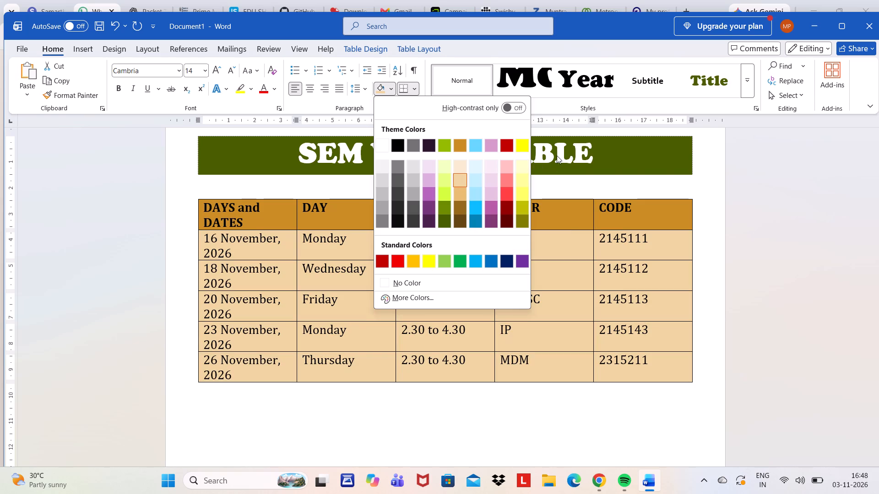
pyautogui.click(808, 250)
pyautogui.click(808, 250)
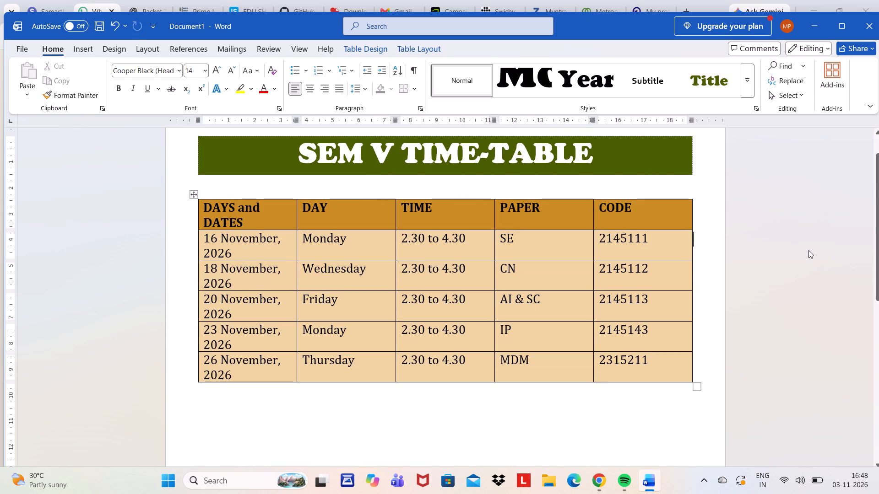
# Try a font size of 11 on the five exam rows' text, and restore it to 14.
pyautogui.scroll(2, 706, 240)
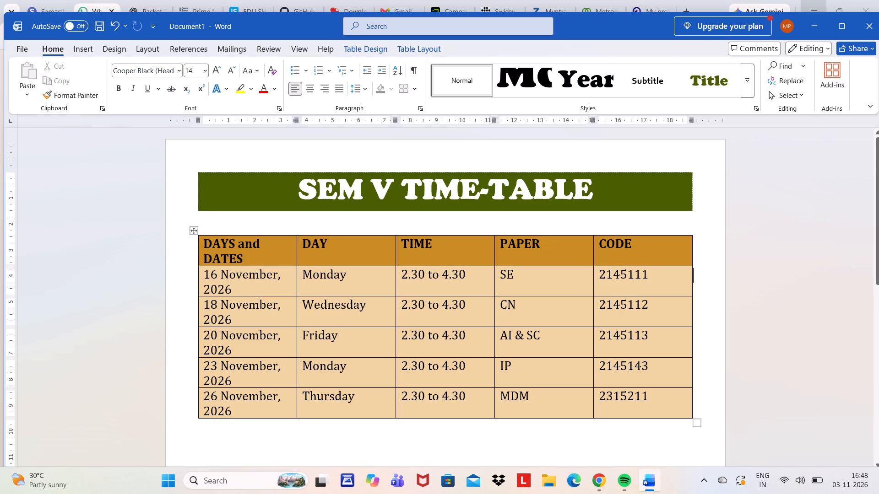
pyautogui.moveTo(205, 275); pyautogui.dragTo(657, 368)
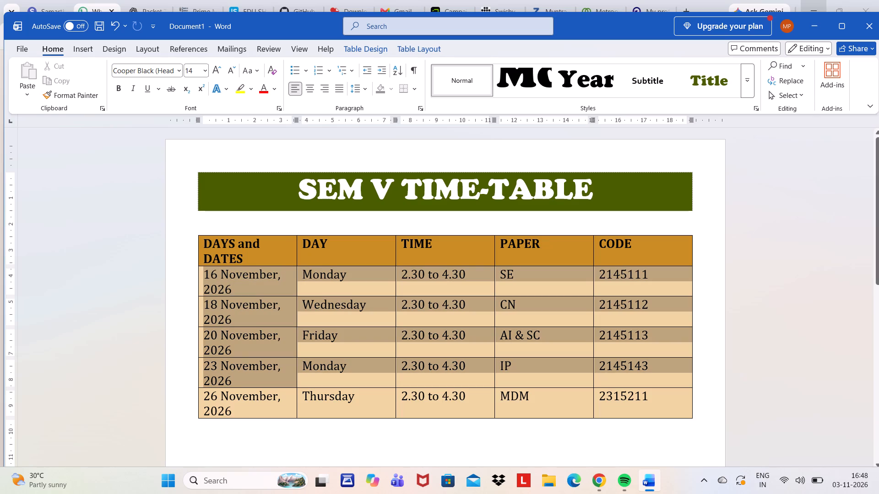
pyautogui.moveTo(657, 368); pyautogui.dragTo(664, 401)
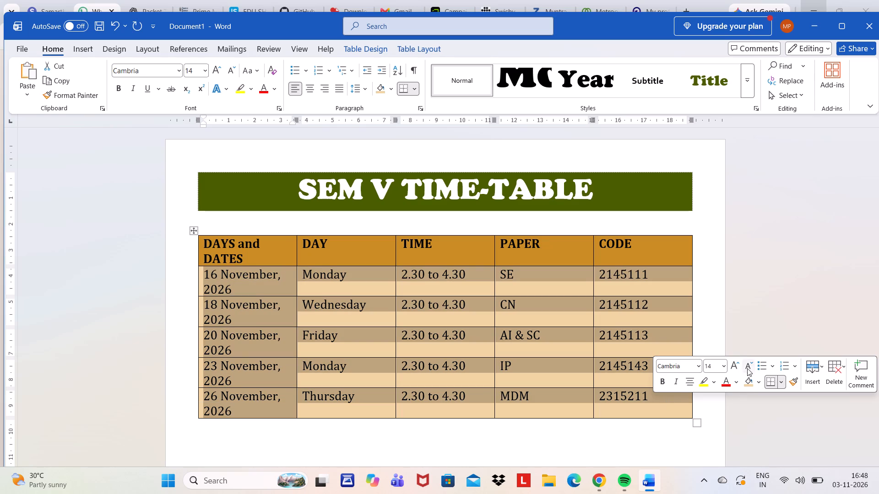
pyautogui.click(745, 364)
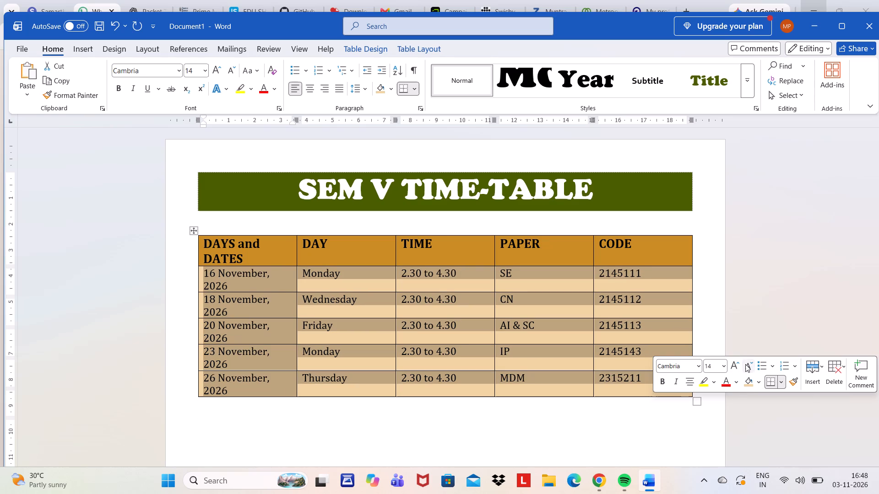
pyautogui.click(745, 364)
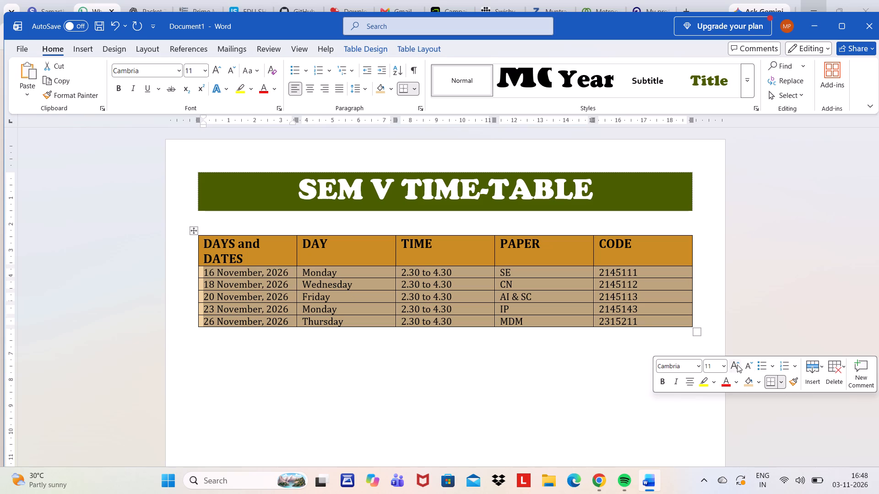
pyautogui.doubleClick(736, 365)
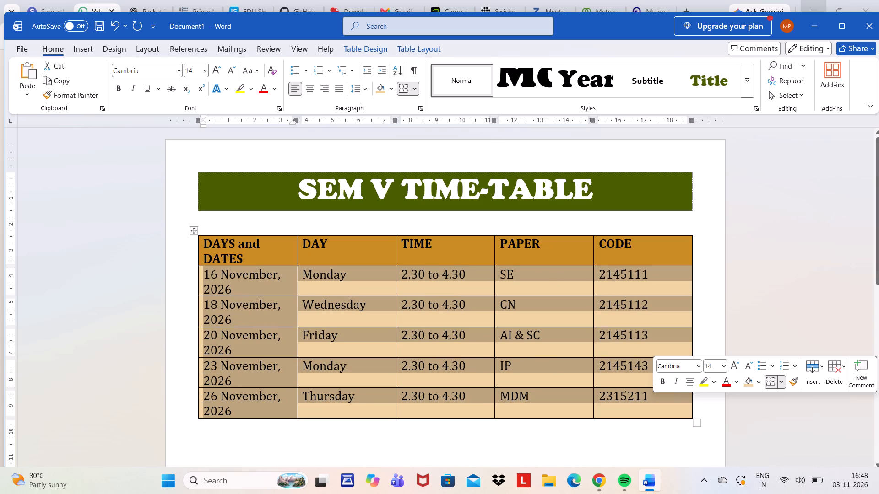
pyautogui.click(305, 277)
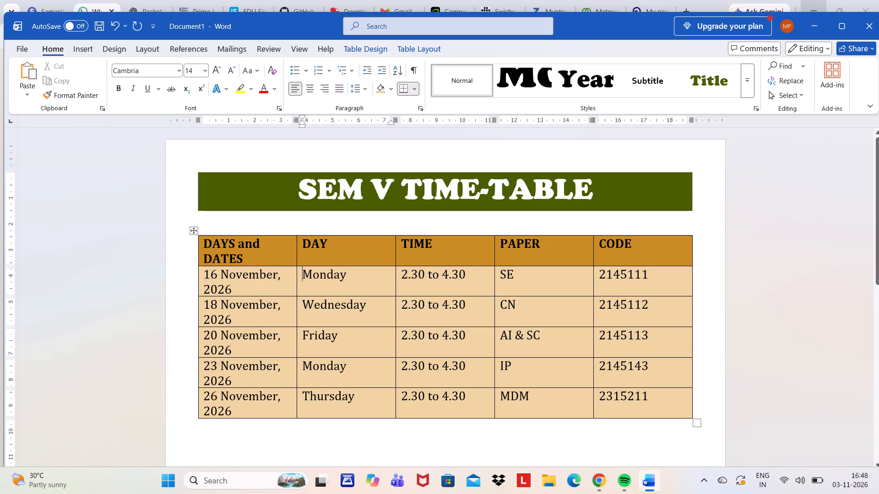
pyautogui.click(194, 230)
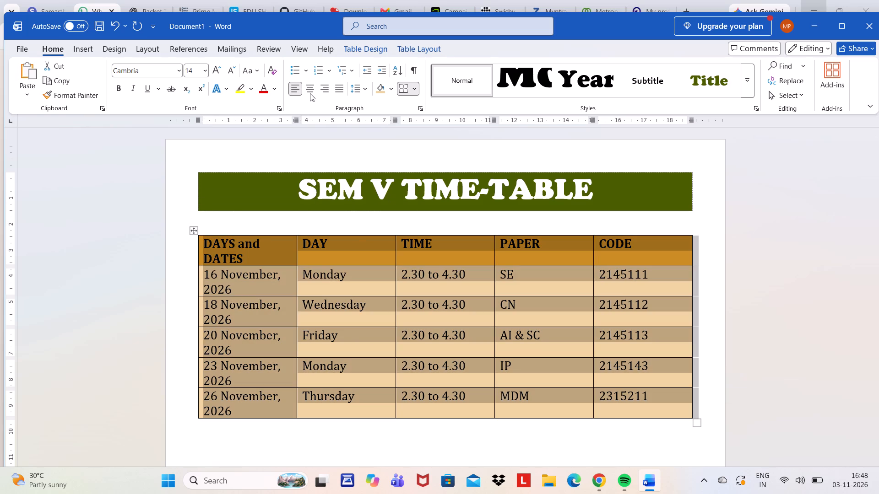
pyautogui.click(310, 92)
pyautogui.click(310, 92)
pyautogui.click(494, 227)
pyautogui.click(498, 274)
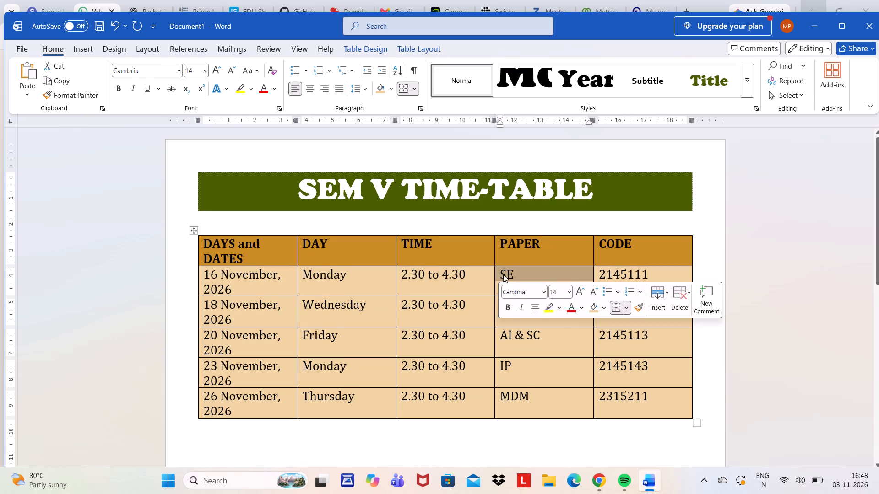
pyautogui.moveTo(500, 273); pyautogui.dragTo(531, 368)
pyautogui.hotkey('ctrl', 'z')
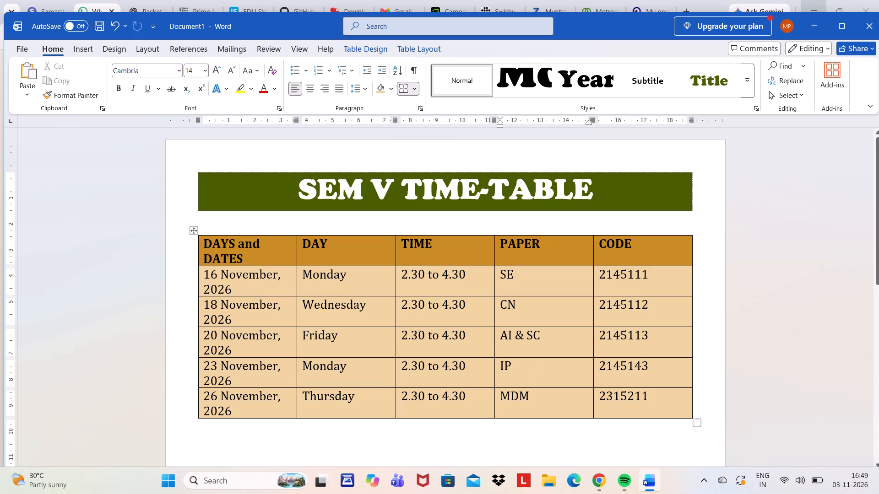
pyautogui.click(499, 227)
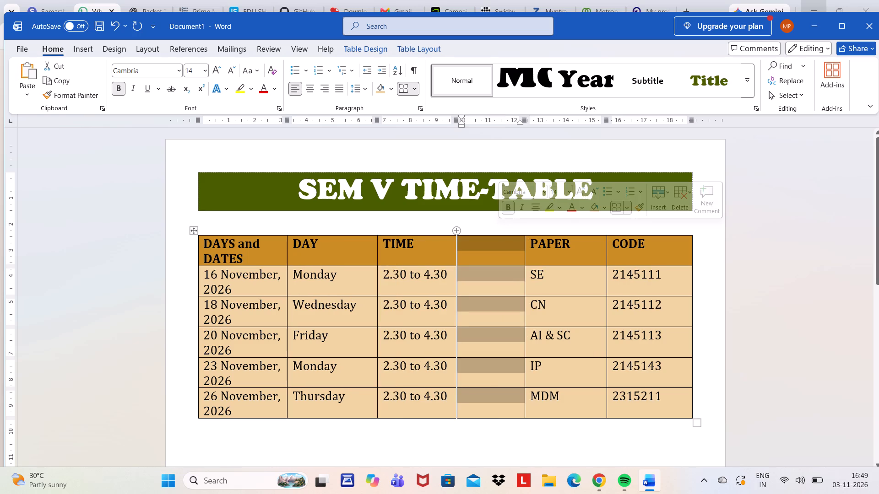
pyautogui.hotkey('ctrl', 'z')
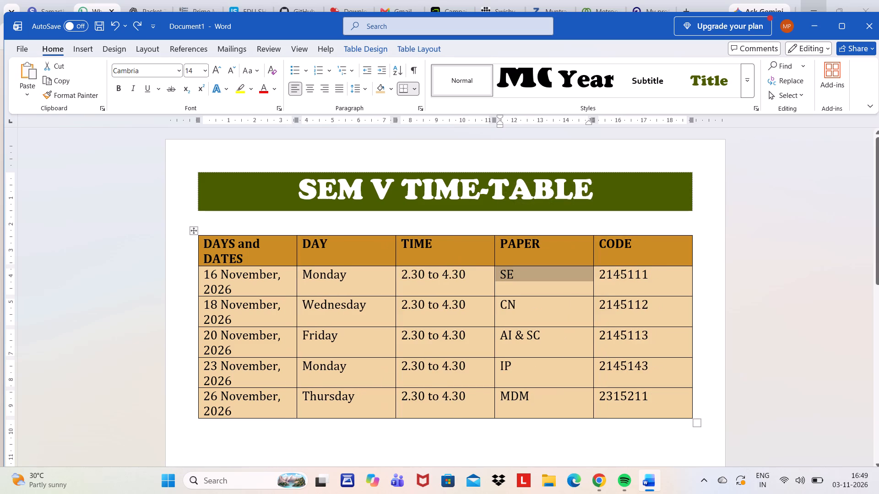
# Centre the text in all five table columns, header cells included: PAPER, CODE, TIME, DAY, and DAYS and DATES.
pyautogui.moveTo(504, 245); pyautogui.dragTo(540, 388)
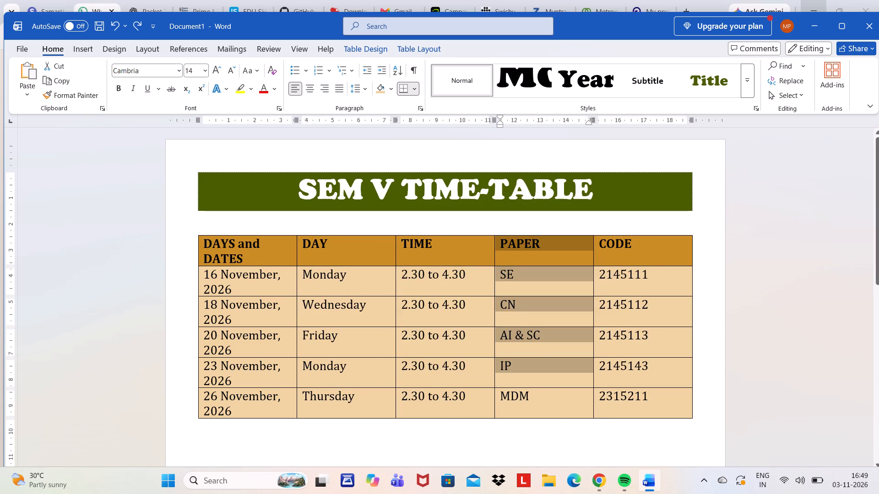
pyautogui.moveTo(540, 388); pyautogui.dragTo(540, 403)
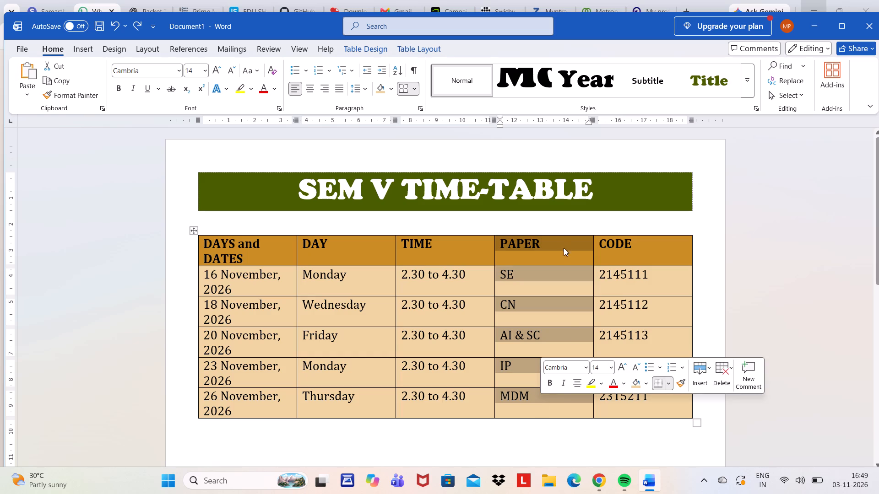
pyautogui.click(316, 90)
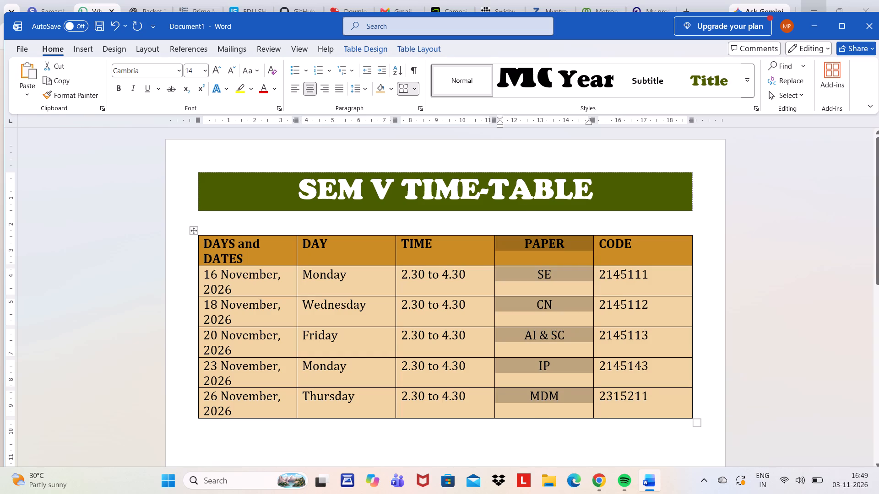
pyautogui.moveTo(601, 244); pyautogui.dragTo(654, 418)
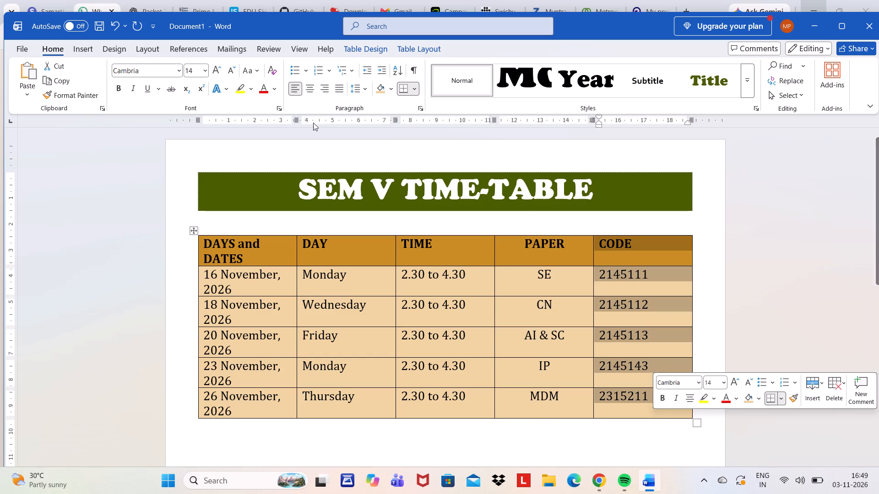
pyautogui.click(309, 84)
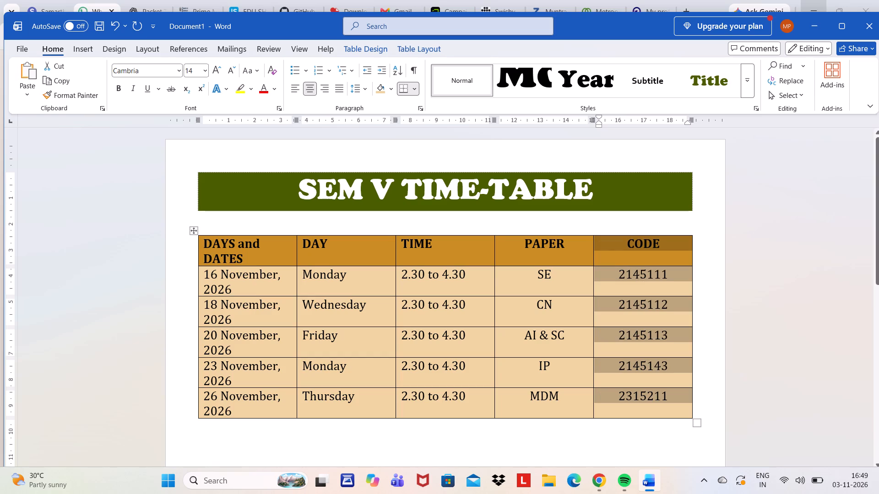
pyautogui.moveTo(403, 242); pyautogui.dragTo(458, 405)
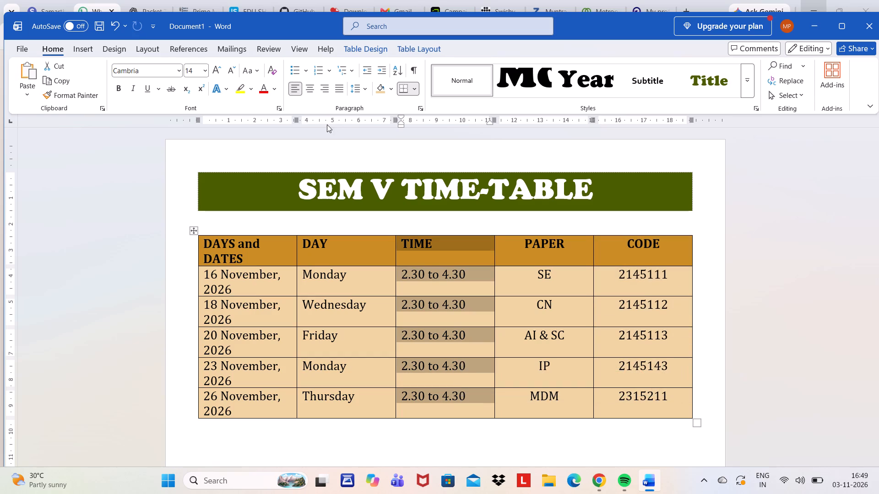
pyautogui.click(315, 90)
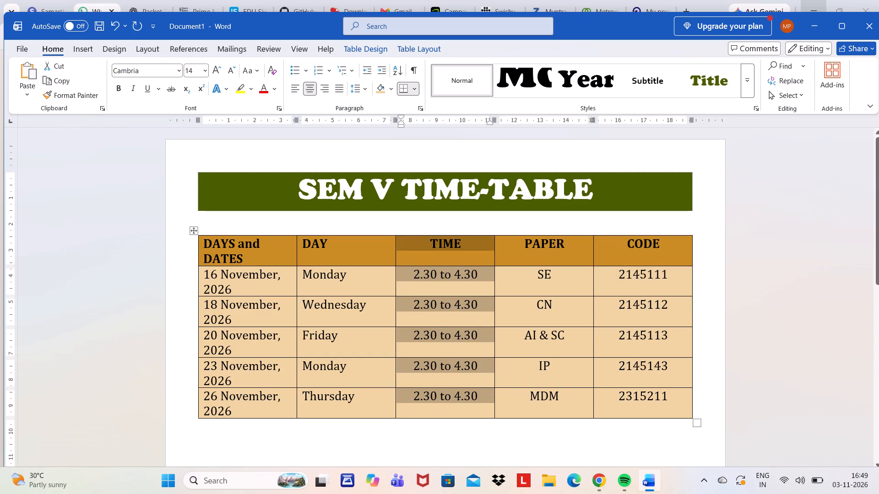
pyautogui.moveTo(304, 247); pyautogui.dragTo(330, 367)
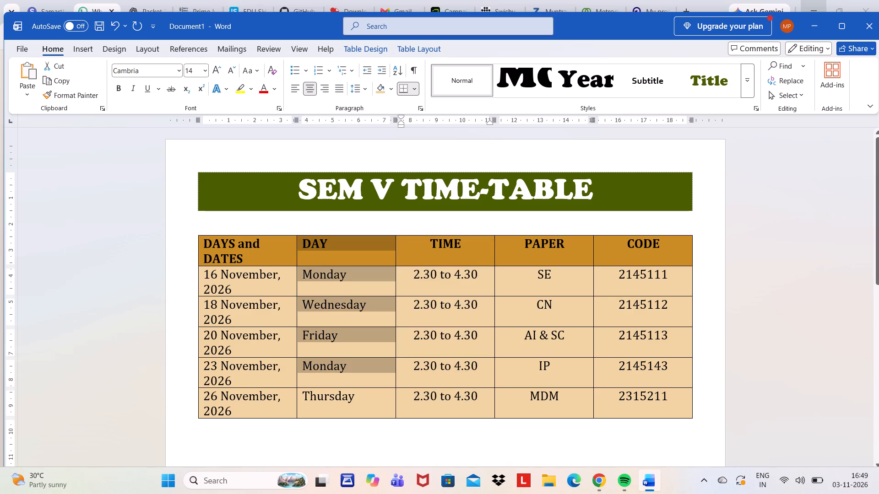
pyautogui.moveTo(330, 367); pyautogui.dragTo(338, 395)
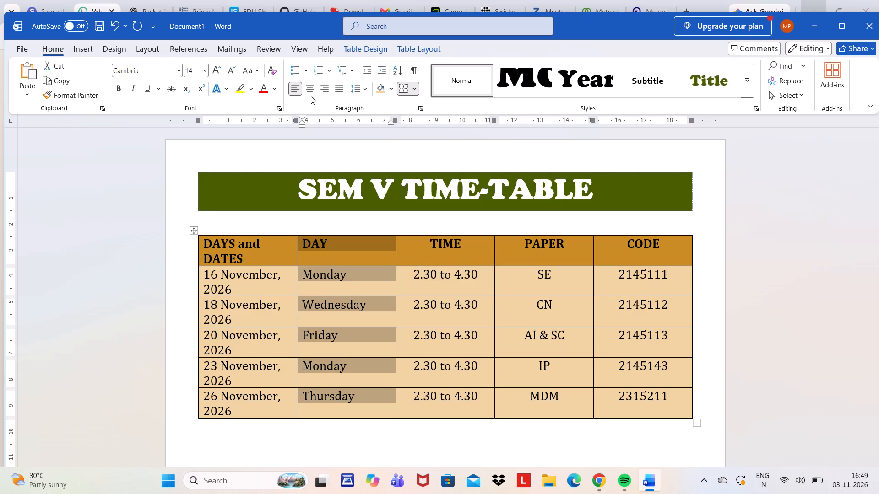
pyautogui.click(311, 96)
pyautogui.click(311, 86)
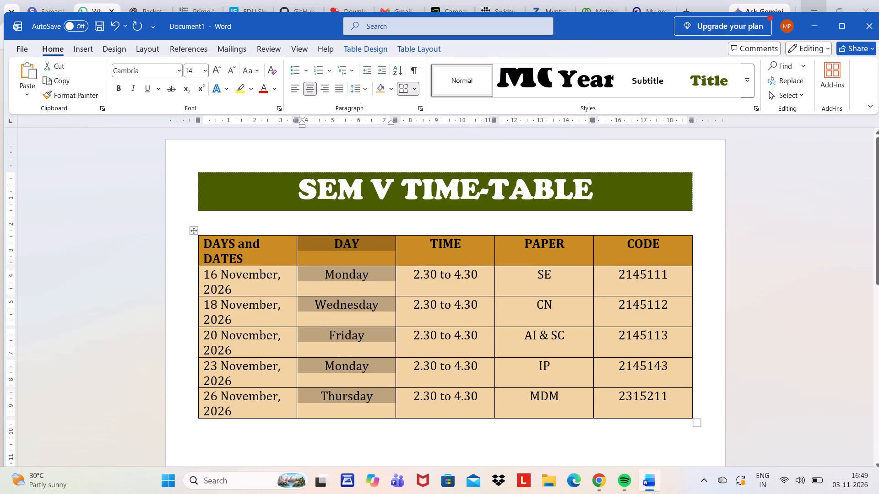
pyautogui.moveTo(203, 242); pyautogui.dragTo(265, 405)
pyautogui.click(313, 92)
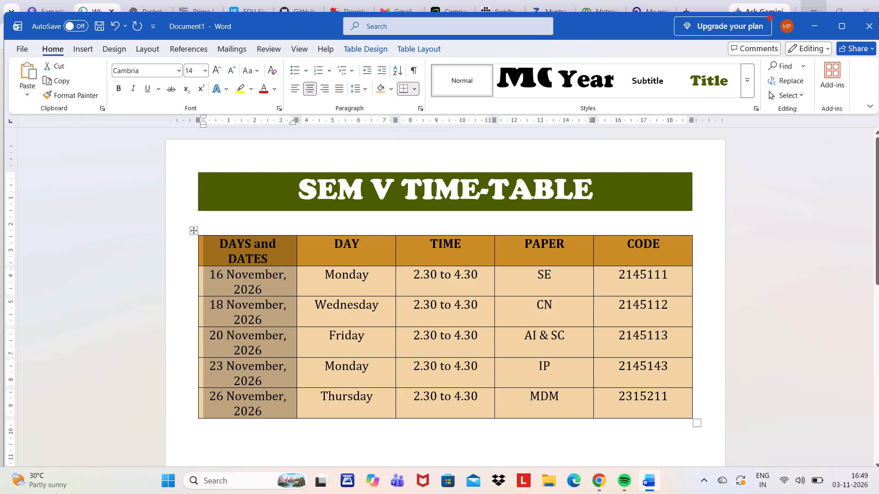
# Add an empty row at the bottom of the table, below the 26 November exam.
pyautogui.click(203, 413)
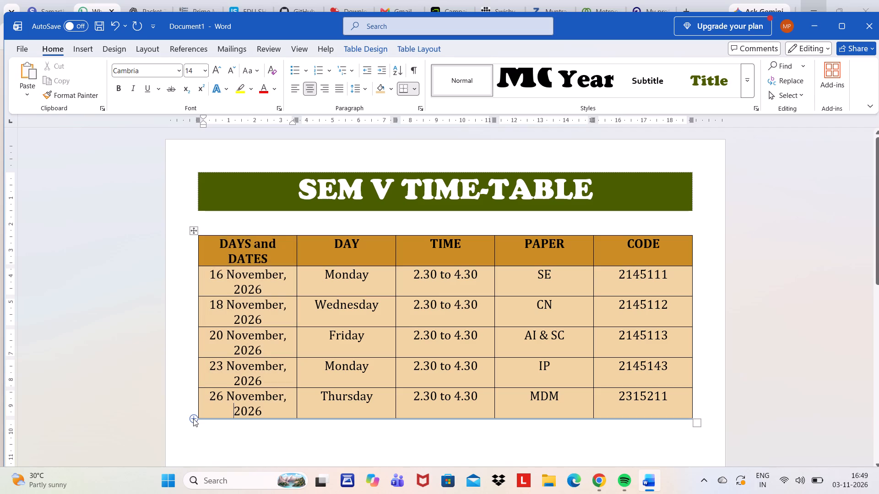
pyautogui.click(193, 419)
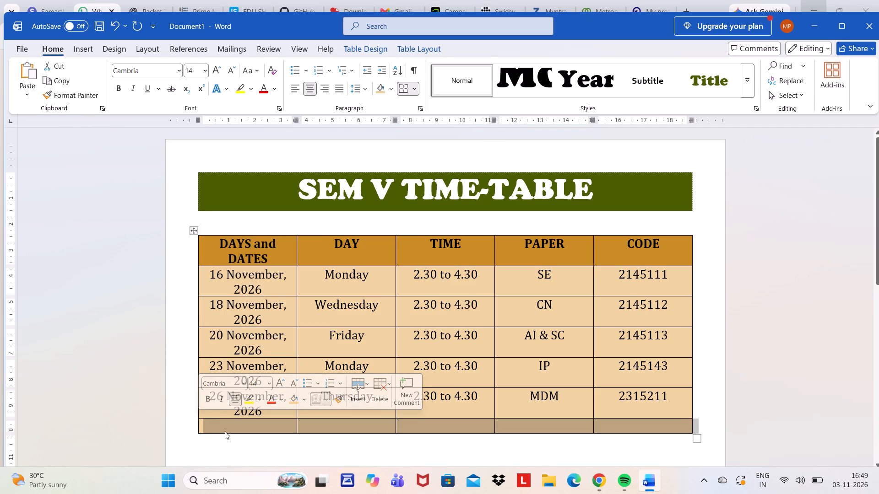
pyautogui.click(222, 425)
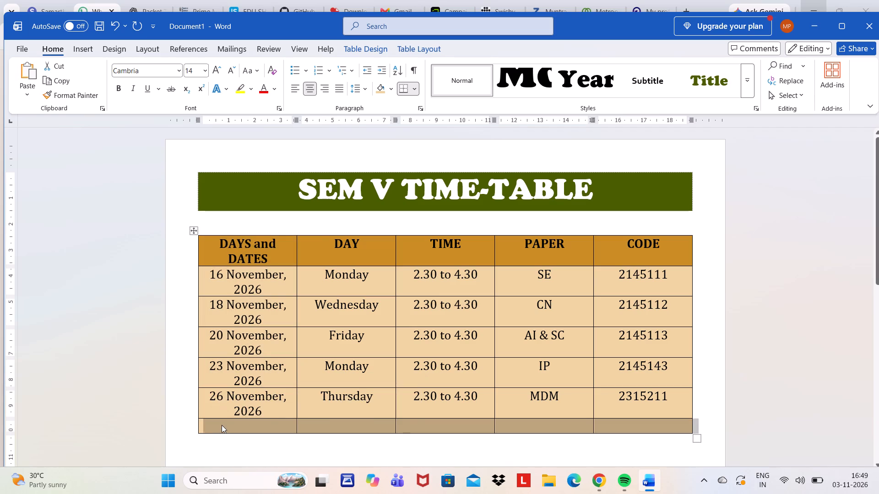
pyautogui.click(222, 425)
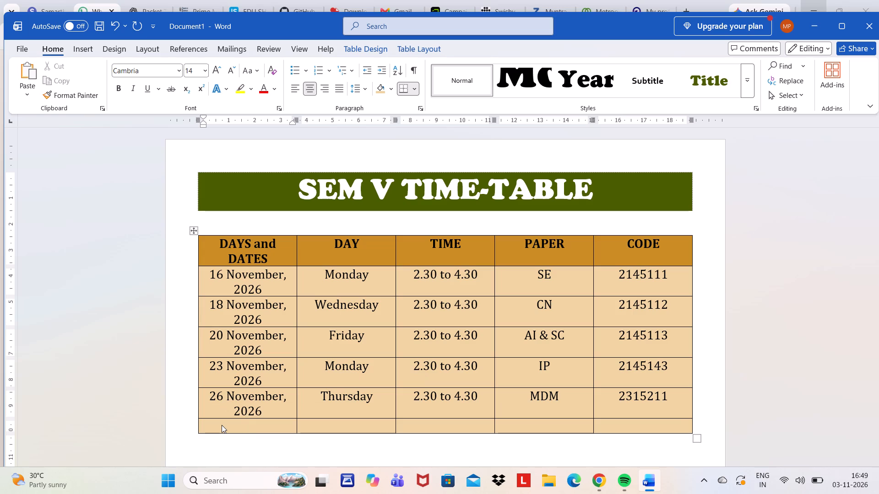
# Paste 20 November, 2026 from the clipboard history into the new row's date cell and change the day number to 30.
pyautogui.press('super+v')
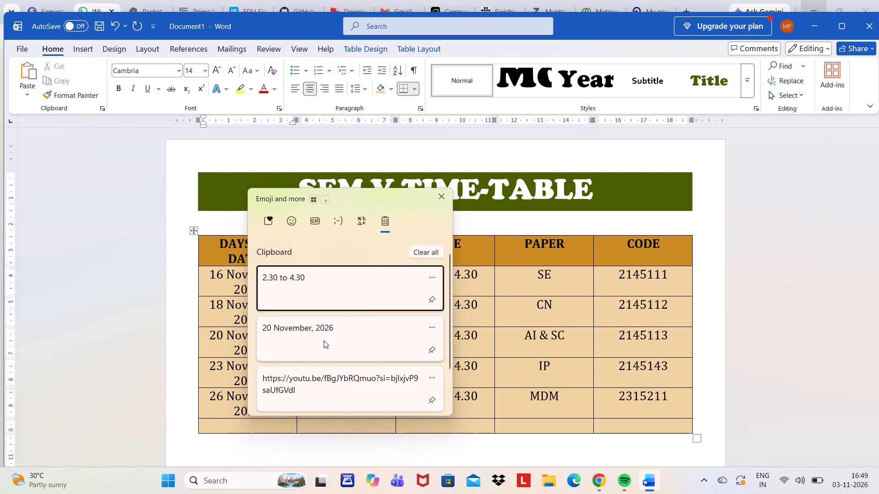
pyautogui.click(324, 340)
pyautogui.hotkey('ctrl', 'v')
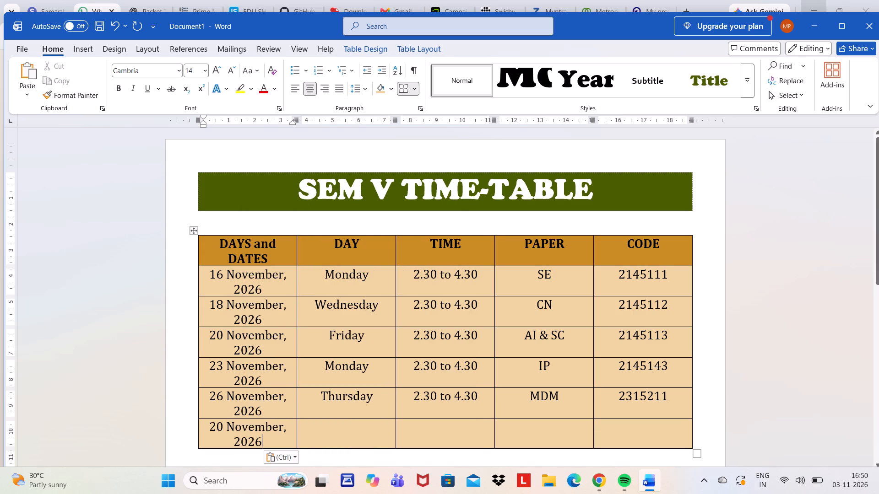
pyautogui.click(348, 436)
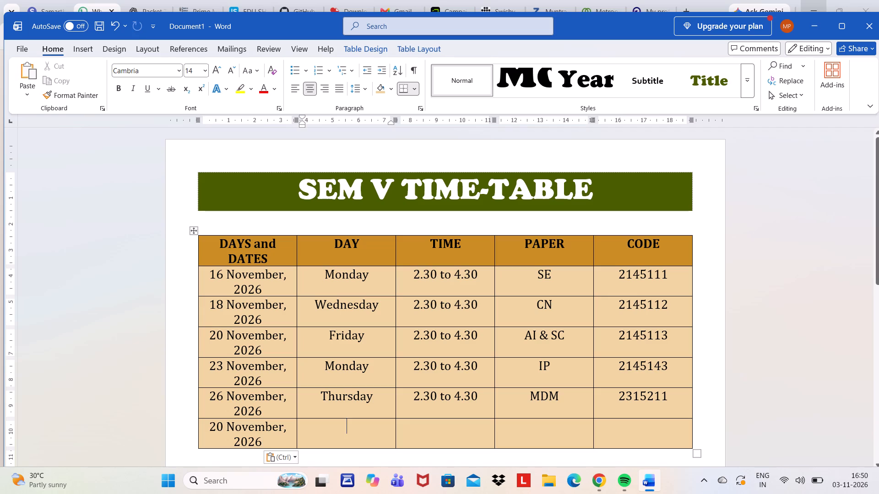
pyautogui.click(221, 426)
pyautogui.press('BackSpace')
pyautogui.press('BackSpace')
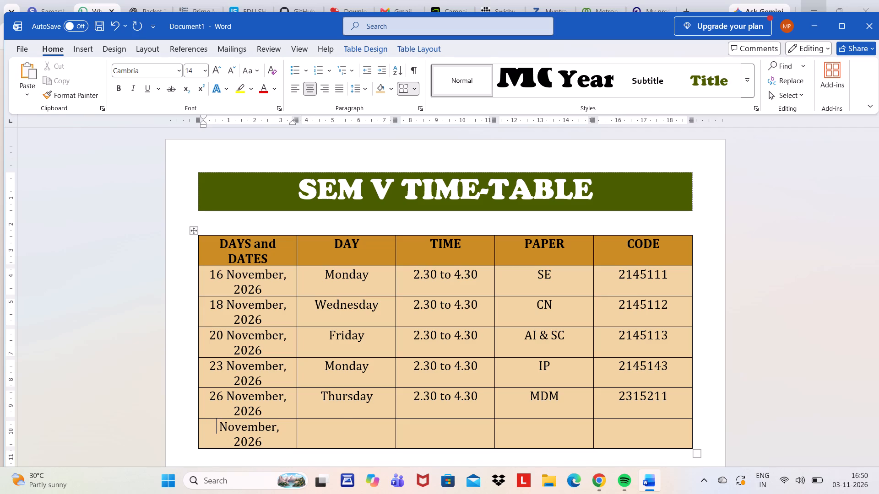
pyautogui.write('30')
pyautogui.press('Right')
pyautogui.press('Right')
pyautogui.press('Right')
pyautogui.press('Right')
pyautogui.press('Right')
pyautogui.press('Right')
pyautogui.press('Right')
pyautogui.press('Right')
pyautogui.press('Right')
pyautogui.press('Right')
pyautogui.press('Right')
pyautogui.press('Right')
pyautogui.press('Right')
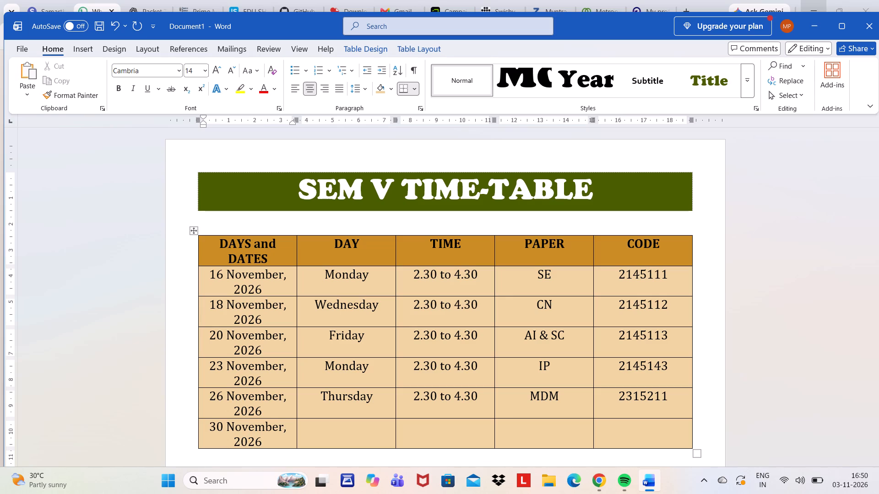
# Fill in the 30 November row with paper BDA, time 2.30 to 4.30 and day Monday.
pyautogui.click(332, 434)
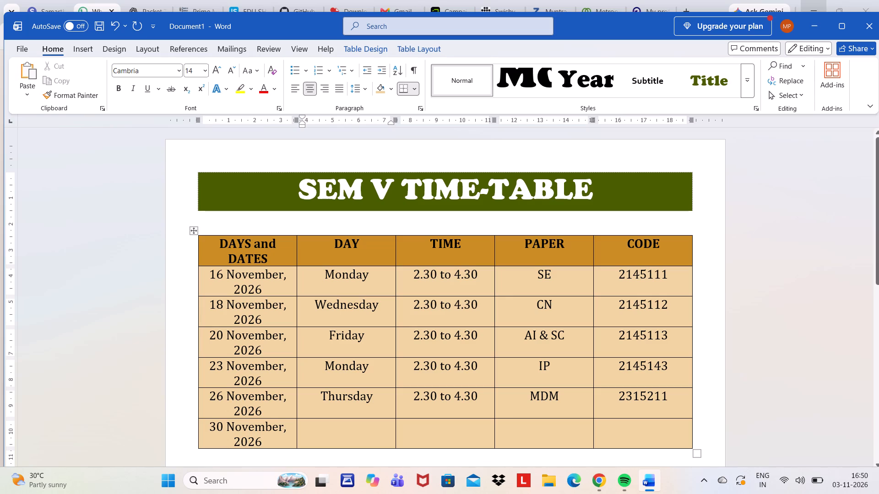
pyautogui.click(524, 436)
pyautogui.write('BDA')
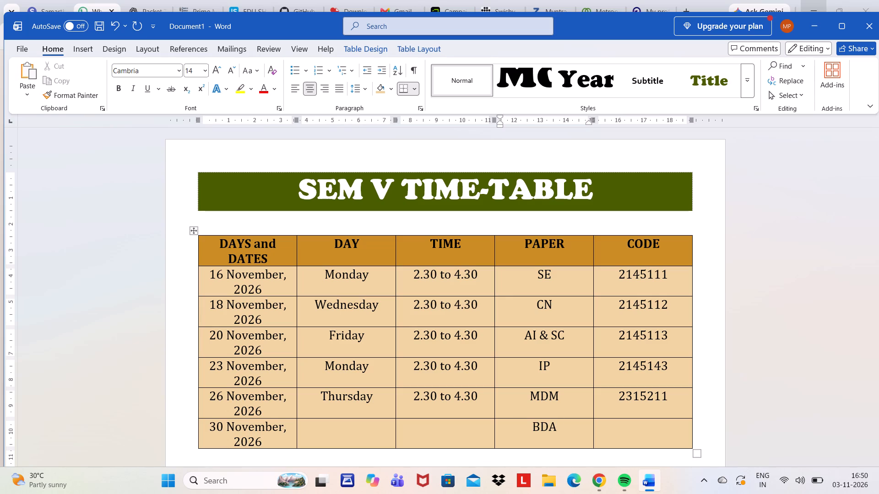
pyautogui.press('Left')
pyautogui.press('Left')
pyautogui.press('Left')
pyautogui.press('Left')
pyautogui.press('Left')
pyautogui.press('Right')
pyautogui.write('2.30')
pyautogui.press('space')
pyautogui.write('to')
pyautogui.press('space')
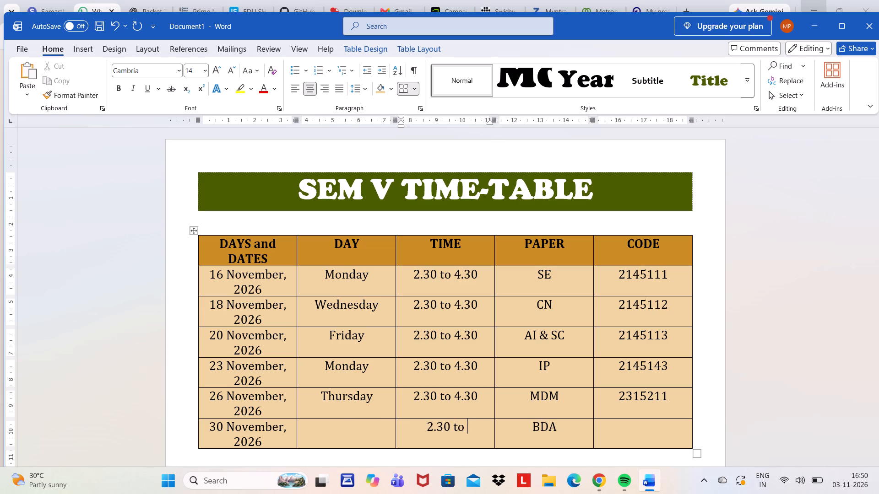
pyautogui.write('4.30')
pyautogui.click(374, 435)
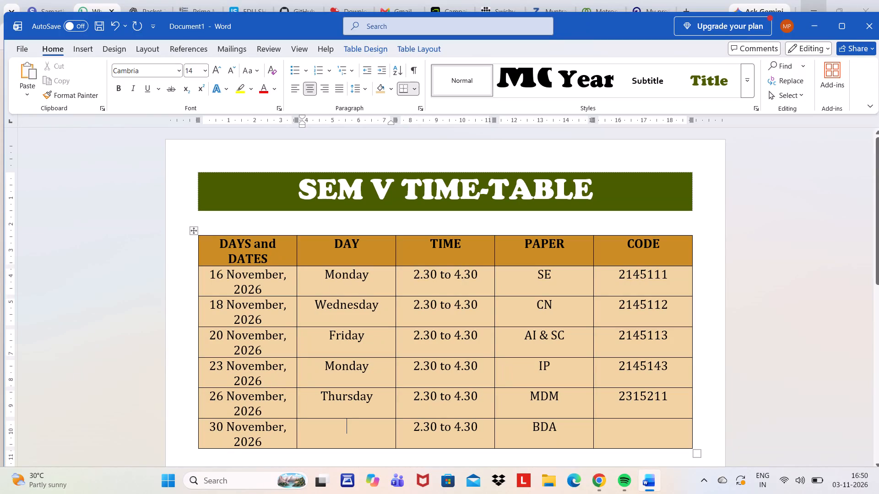
pyautogui.write('Monday')
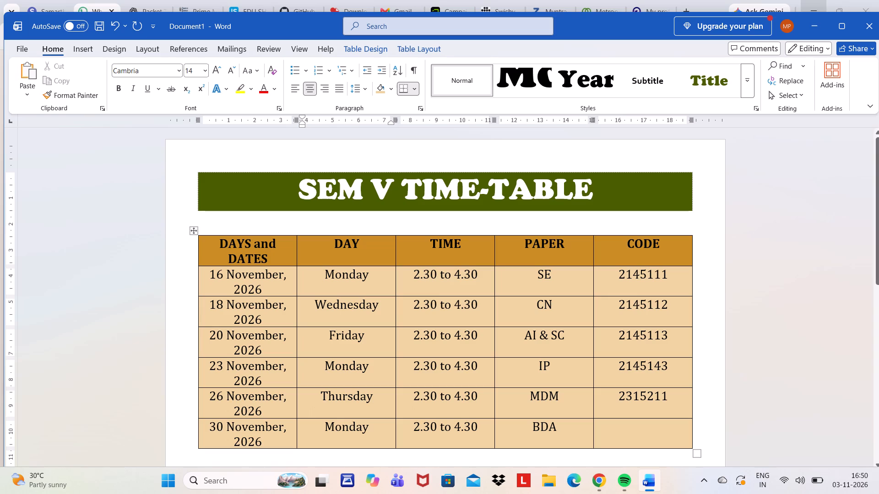
# Cut the whole 30 November BDA row out of the exam table.
pyautogui.click(615, 431)
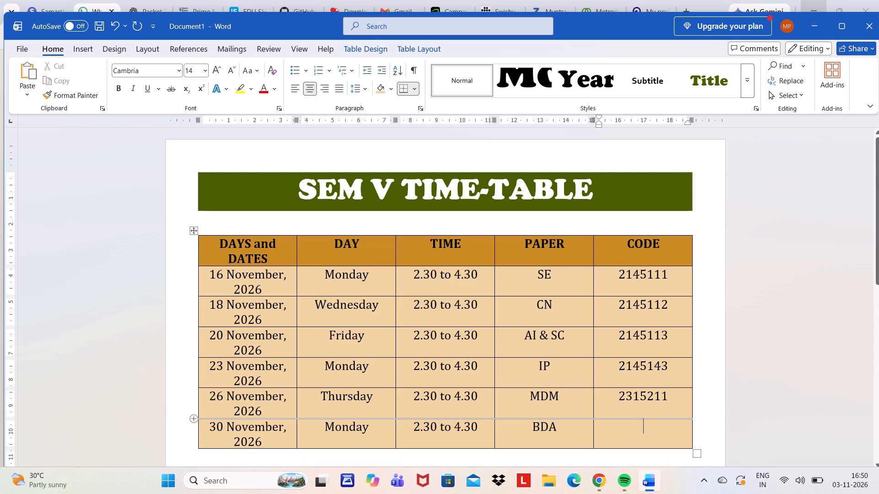
pyautogui.click(189, 428)
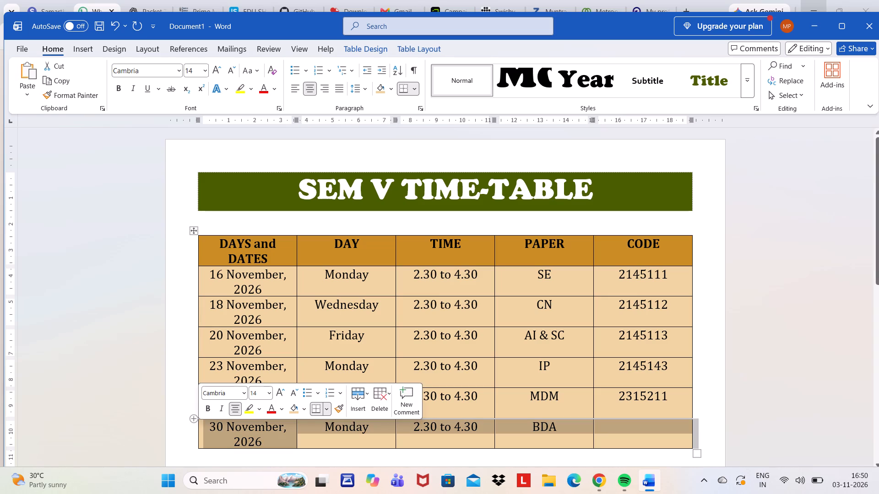
pyautogui.hotkey('ctrl', 'x')
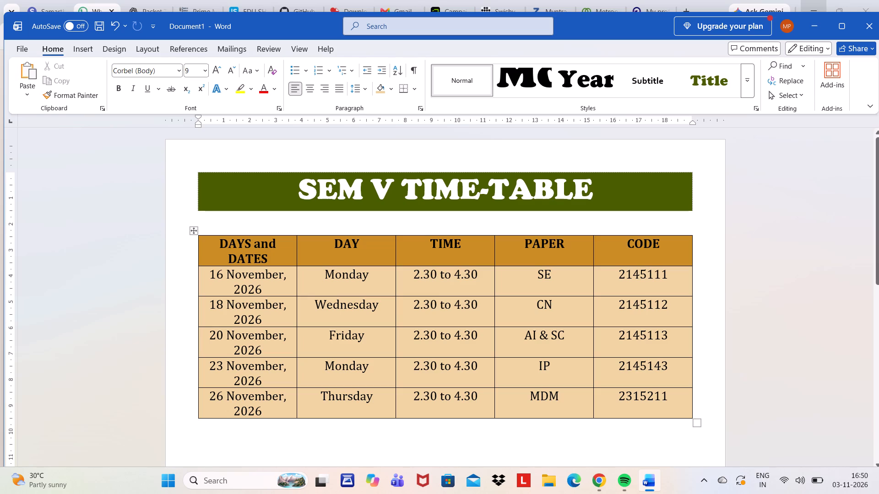
# Capture a rectangular screenshot of the page area containing the SEM V TIME-TABLE heading and the full exam table.
pyautogui.press('shift+super+s')
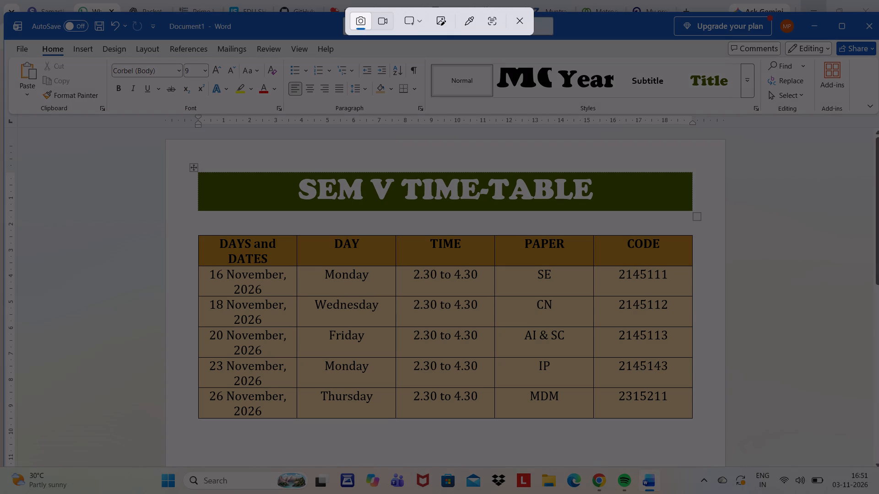
pyautogui.moveTo(166, 139); pyautogui.dragTo(629, 443)
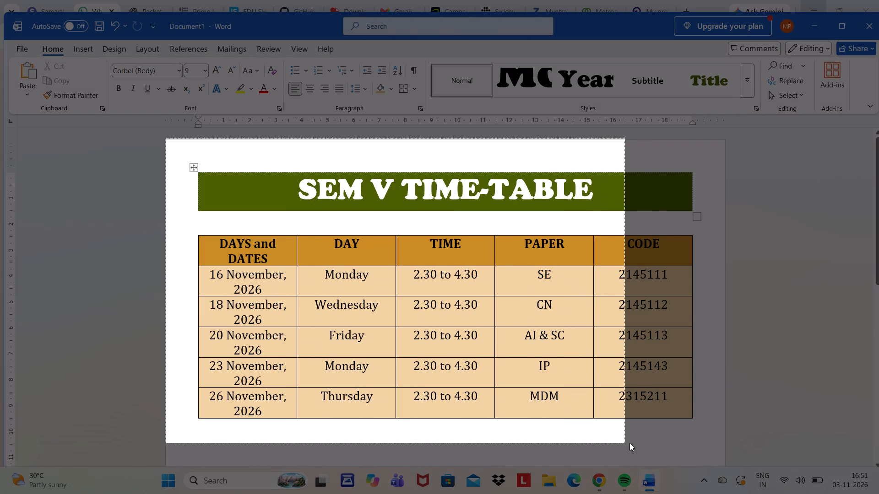
pyautogui.moveTo(629, 443); pyautogui.dragTo(724, 488)
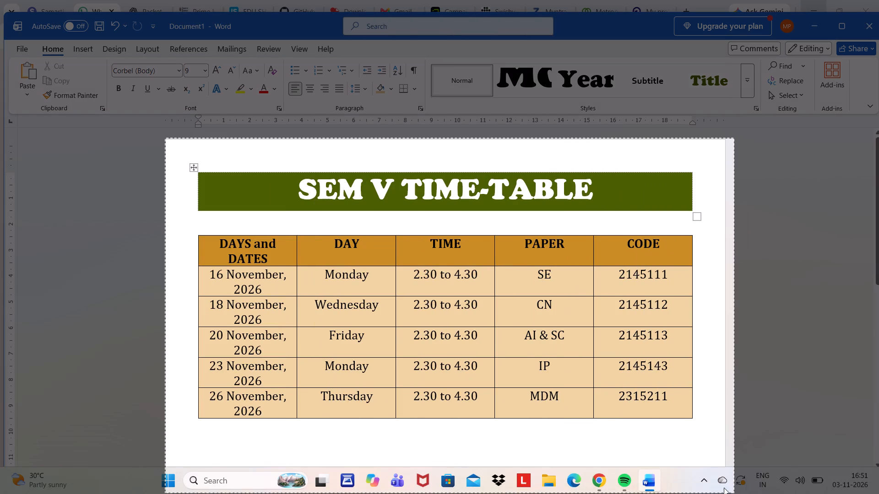
pyautogui.moveTo(724, 488); pyautogui.dragTo(721, 456)
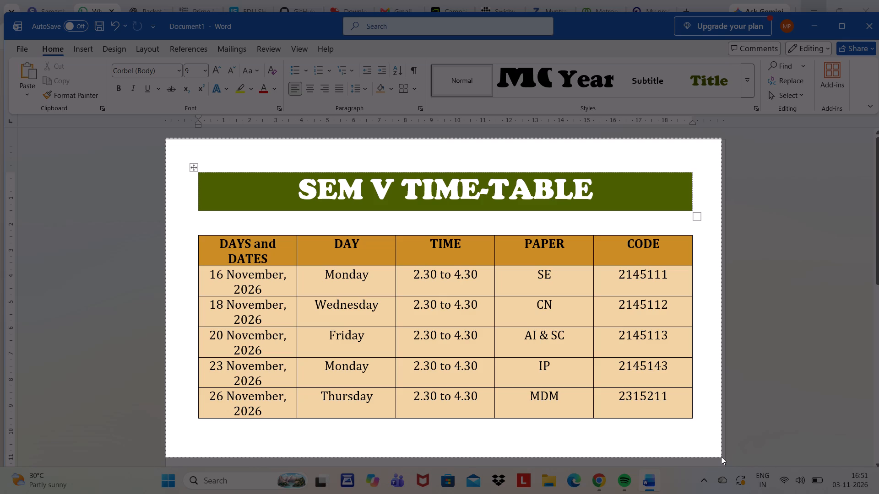
pyautogui.moveTo(721, 456); pyautogui.dragTo(725, 455)
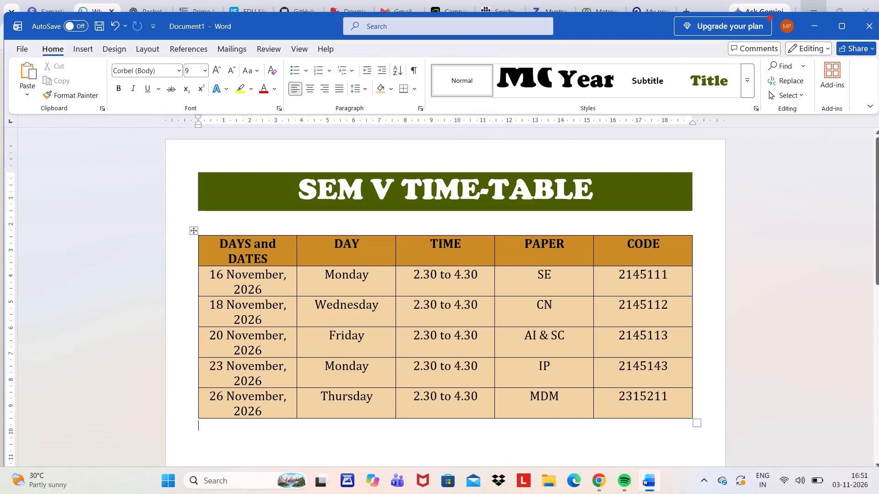